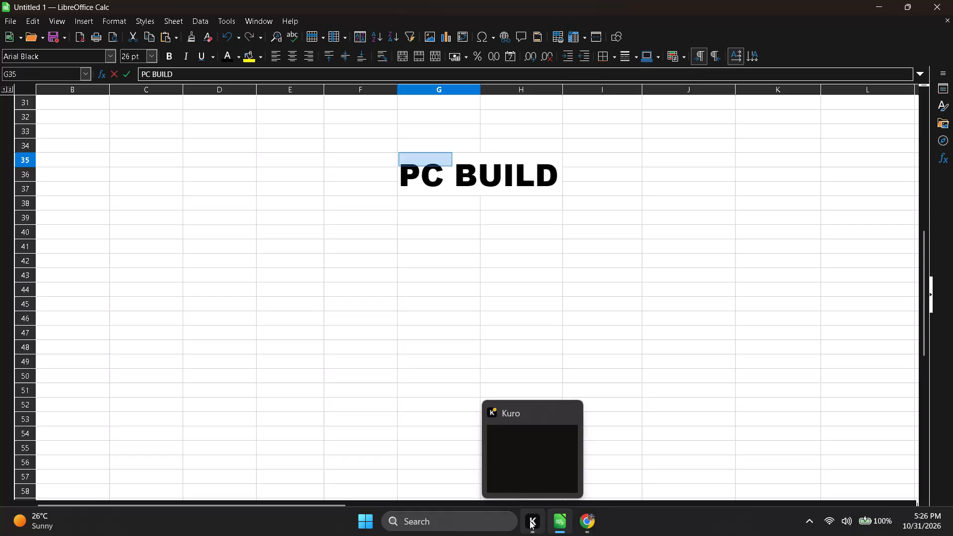
Complete the PC BUILD title entry and enter PROCESSOR as the first component in cell F37.
click(429, 197)
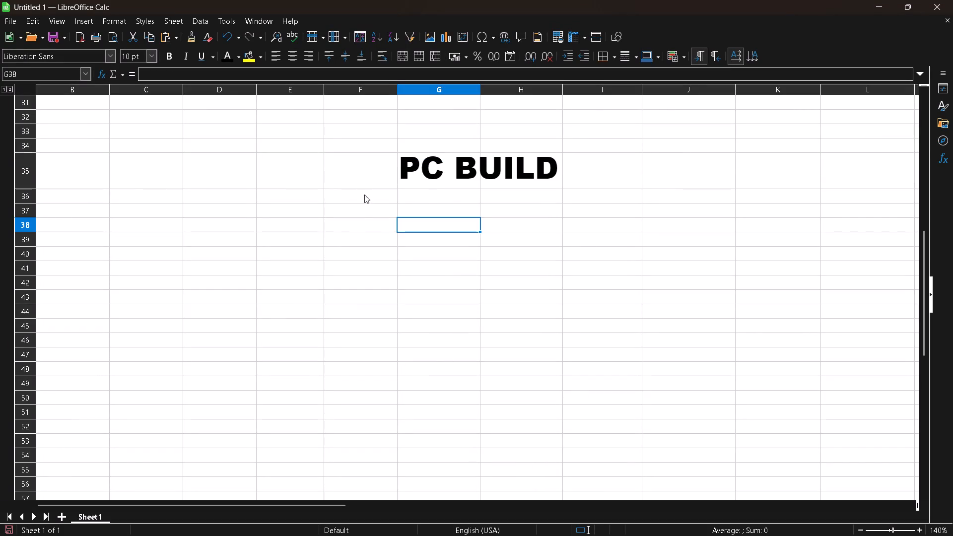
click(353, 199)
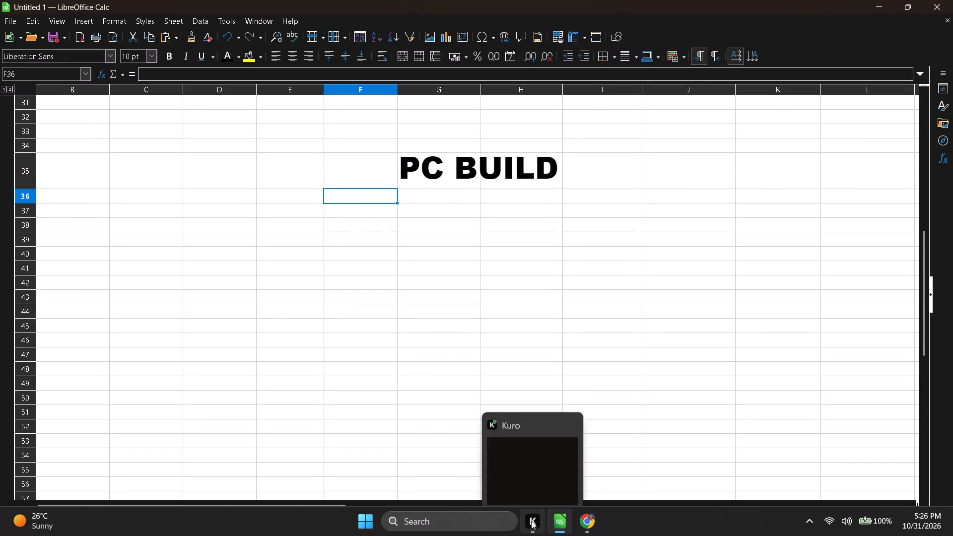
click(364, 191)
click(362, 212)
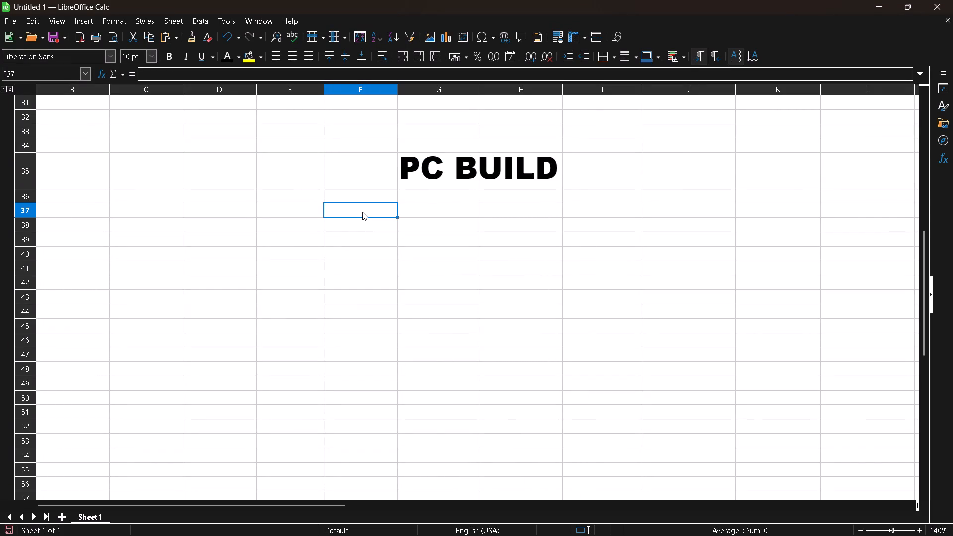
text(PROCESSOR)
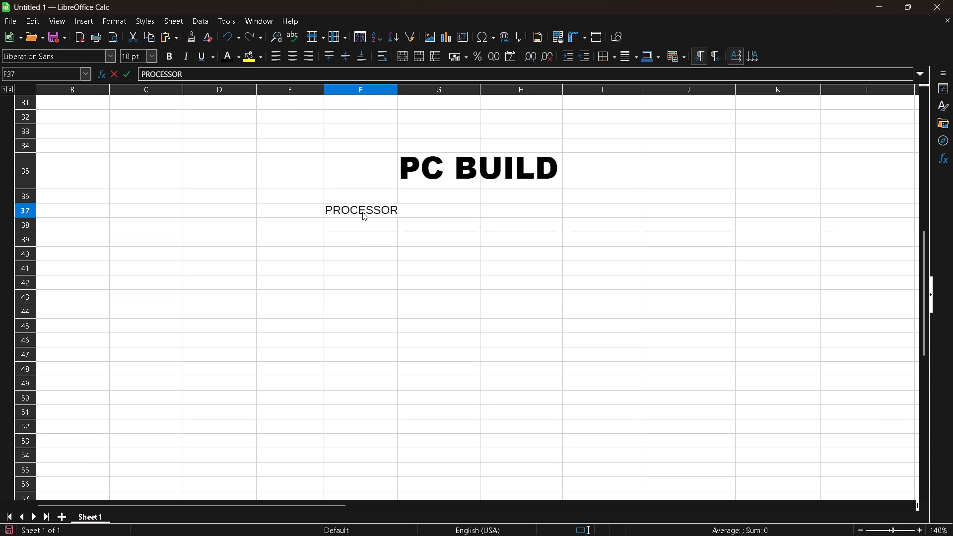
key(Down)
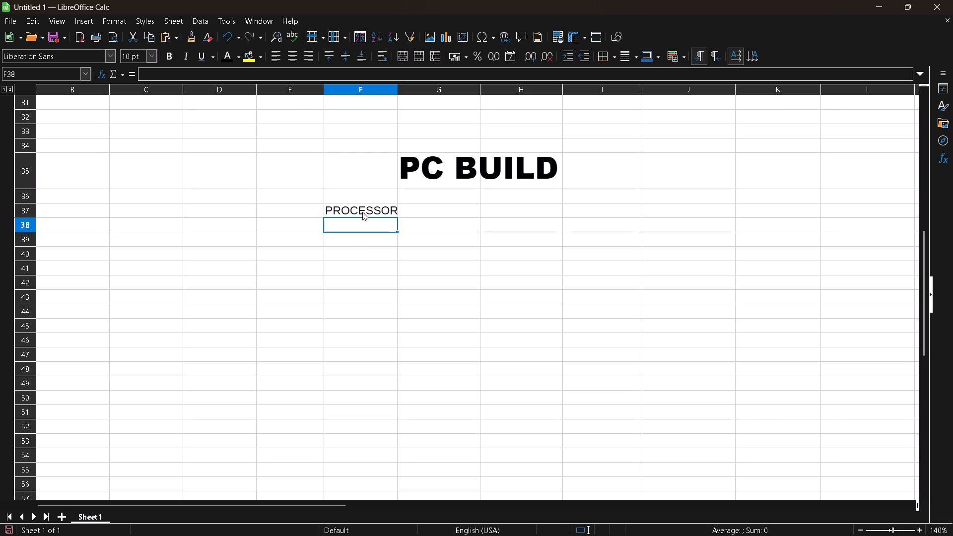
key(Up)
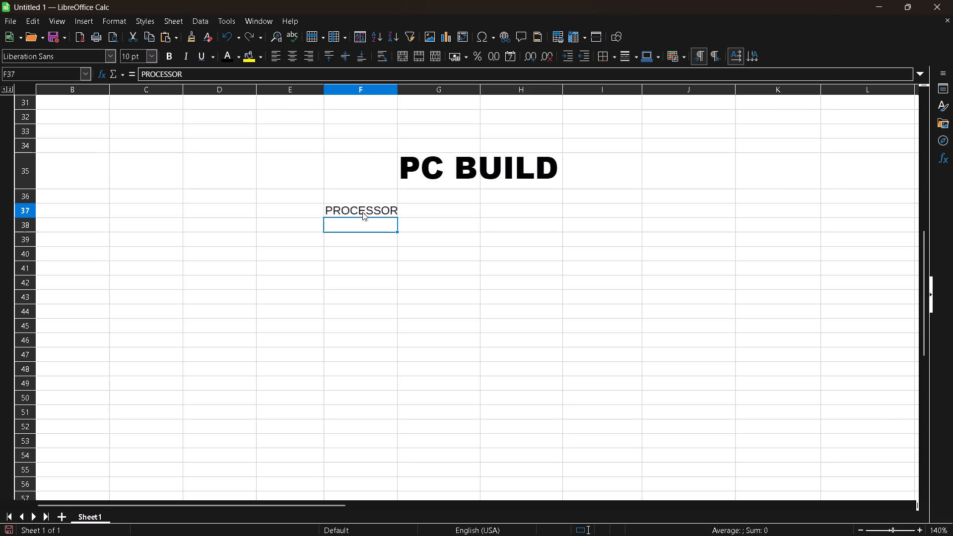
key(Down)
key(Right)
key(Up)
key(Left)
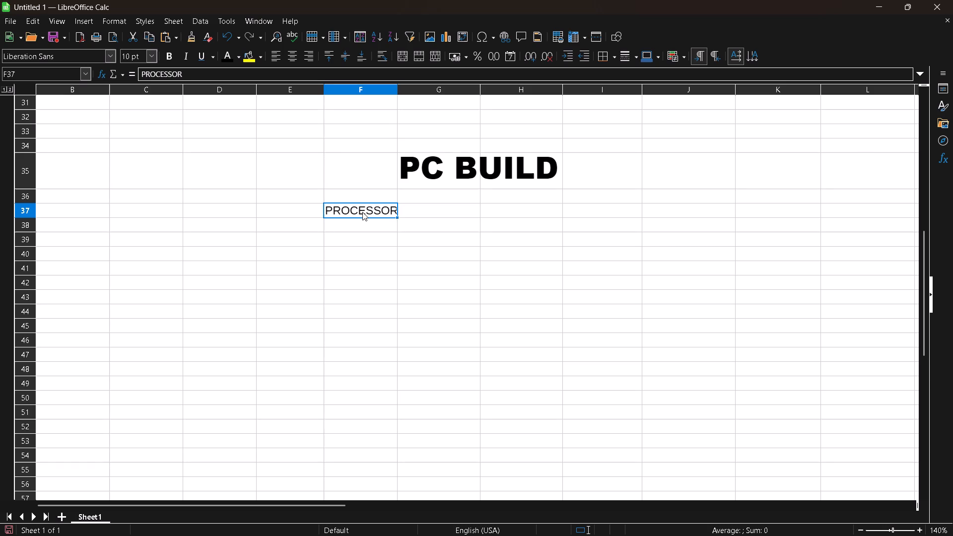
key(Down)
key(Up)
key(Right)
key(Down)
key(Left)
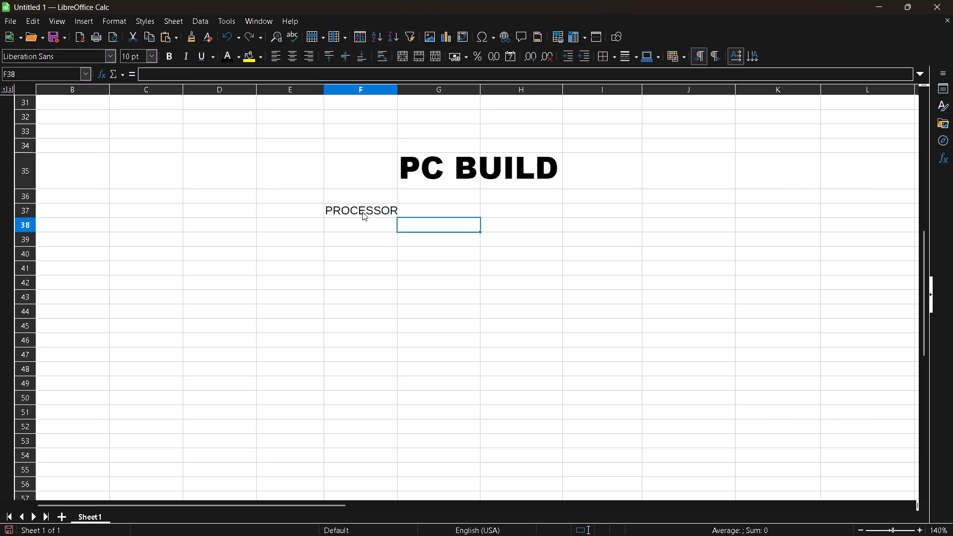
List RAM, SSD, GPU and CABINRY below PROCESSOR in cells F38 to F41.
text(RAM)
key(Return)
text(SSD)
key(Return)
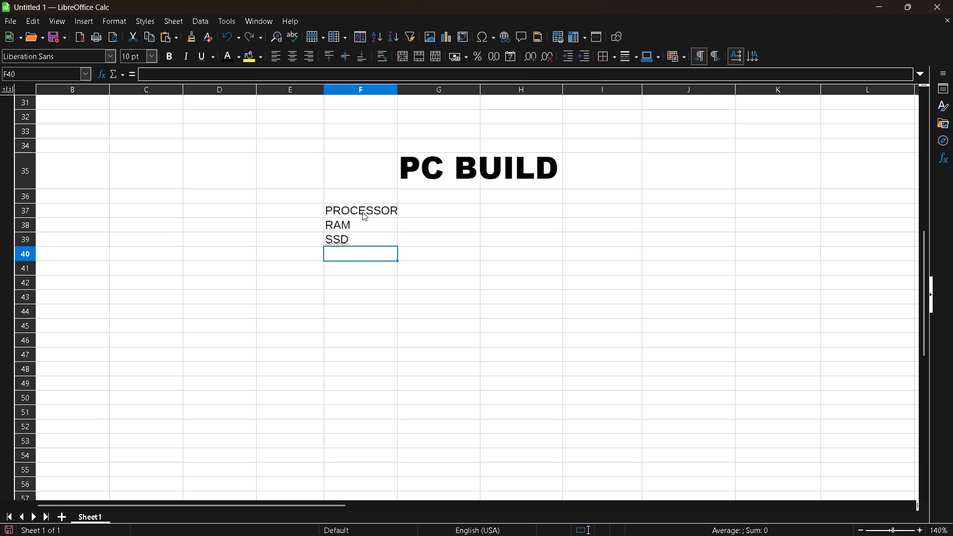
text(GPU)
key(Return)
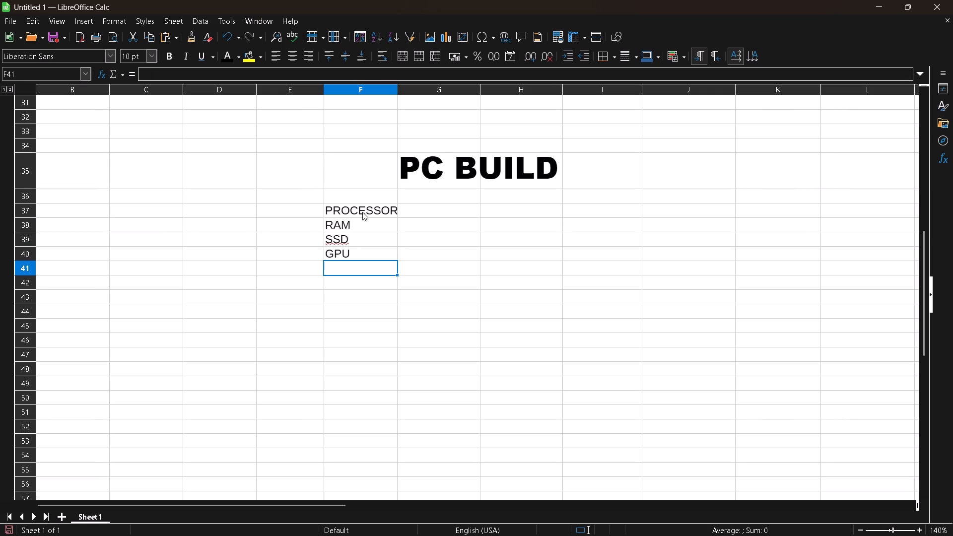
text(CAB)
scroll(362, 212, down, 1)
text(INRY)
key(Up)
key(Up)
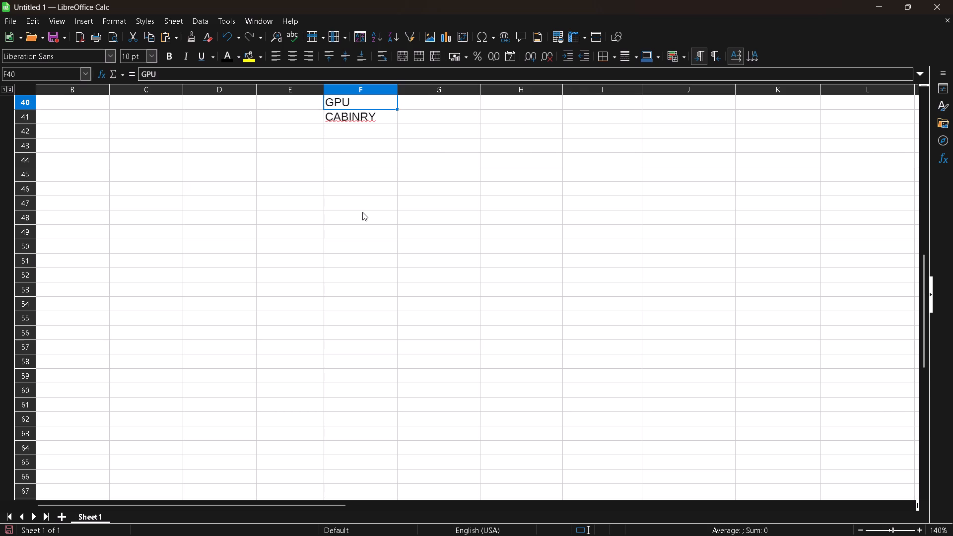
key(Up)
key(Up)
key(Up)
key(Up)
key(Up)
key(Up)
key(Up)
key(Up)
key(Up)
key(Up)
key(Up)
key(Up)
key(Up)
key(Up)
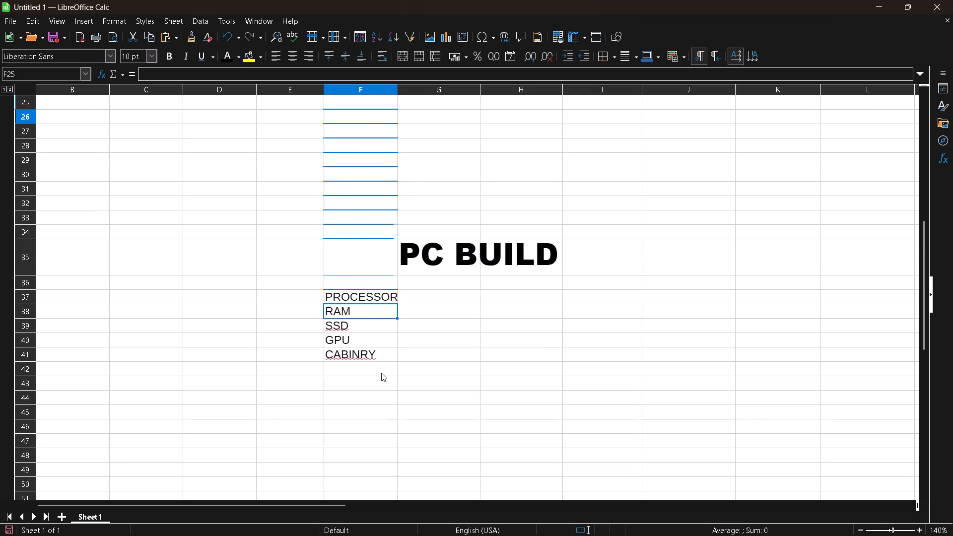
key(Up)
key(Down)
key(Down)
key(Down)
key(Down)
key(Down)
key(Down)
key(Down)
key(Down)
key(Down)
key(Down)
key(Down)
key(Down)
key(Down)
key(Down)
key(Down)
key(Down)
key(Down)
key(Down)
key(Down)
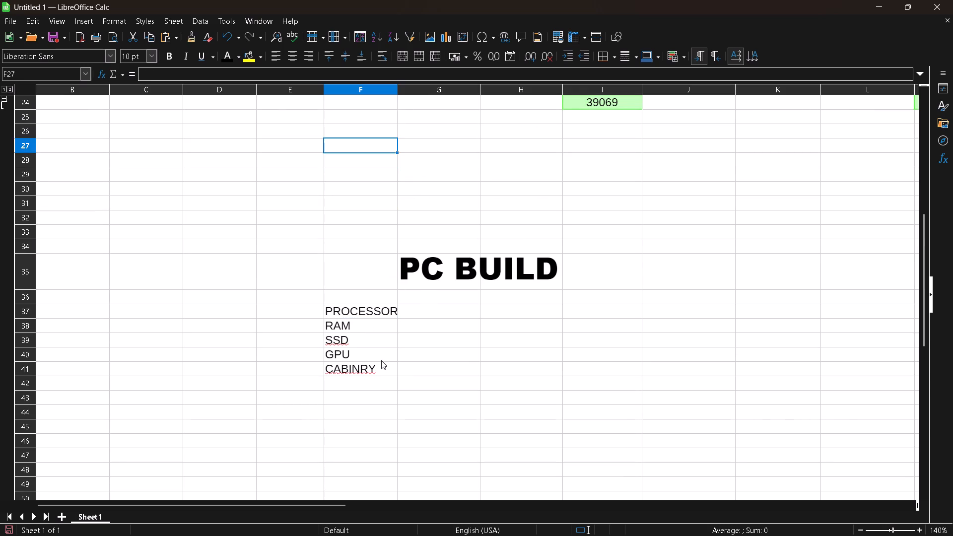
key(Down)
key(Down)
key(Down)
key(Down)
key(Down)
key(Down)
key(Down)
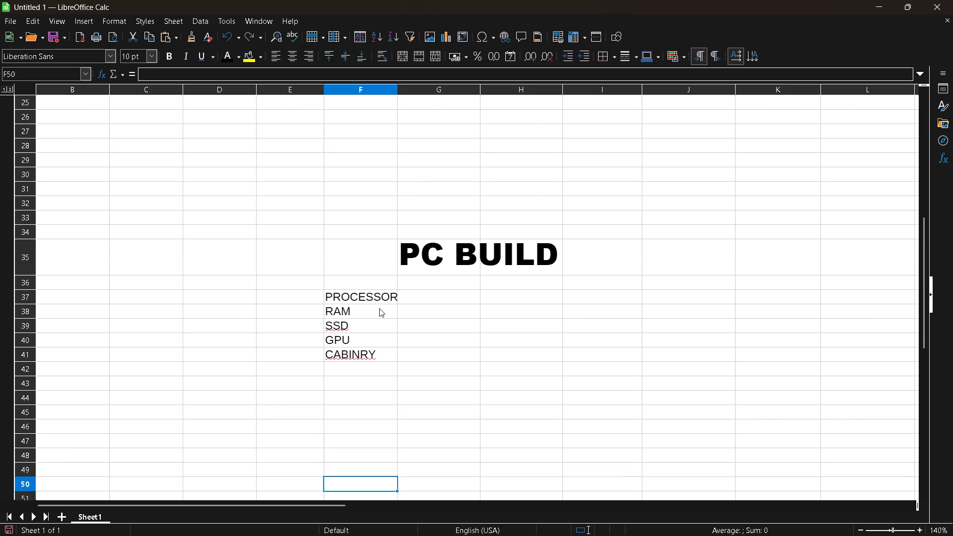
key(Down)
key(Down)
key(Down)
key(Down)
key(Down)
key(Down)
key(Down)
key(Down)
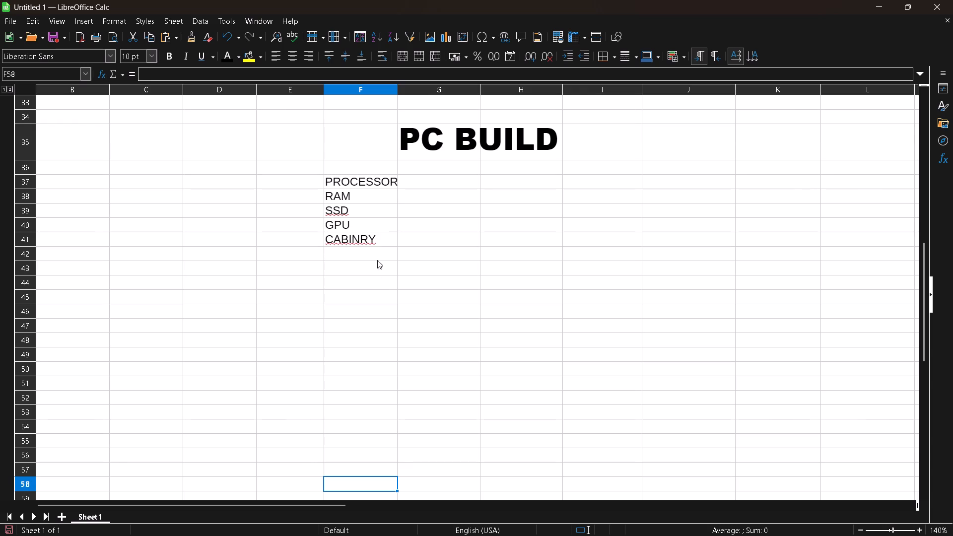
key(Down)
Correct the component name in cell F41 to CABINET.
double_click(381, 228)
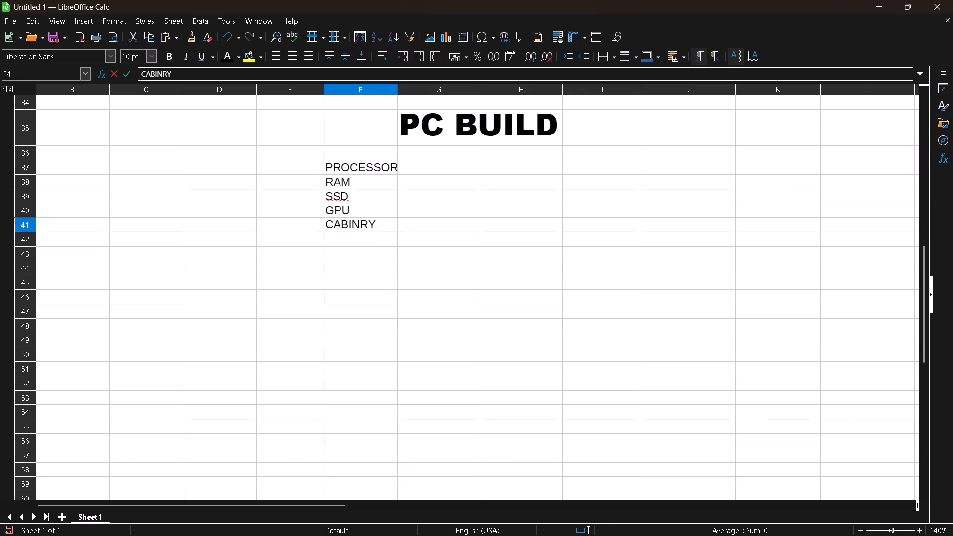
key(BackSpace)
key(BackSpace)
text(ET)
key(Return)
Enter SMPS as the next component in cell F42, below CABINET.
text(SMPS)
key(Up)
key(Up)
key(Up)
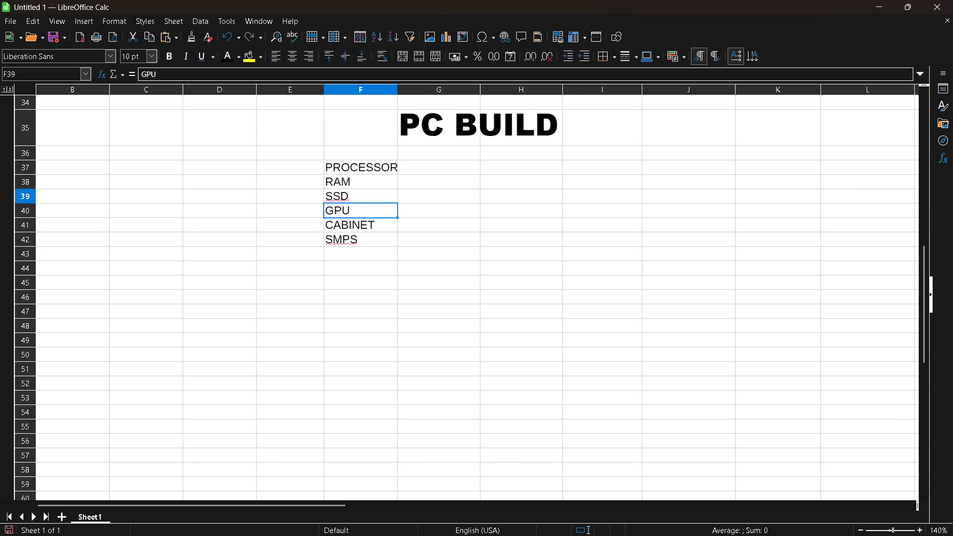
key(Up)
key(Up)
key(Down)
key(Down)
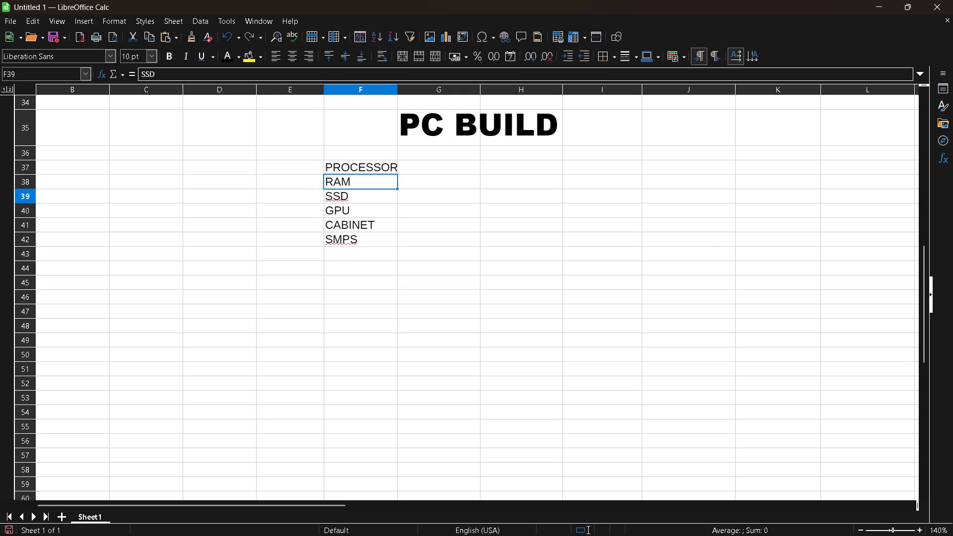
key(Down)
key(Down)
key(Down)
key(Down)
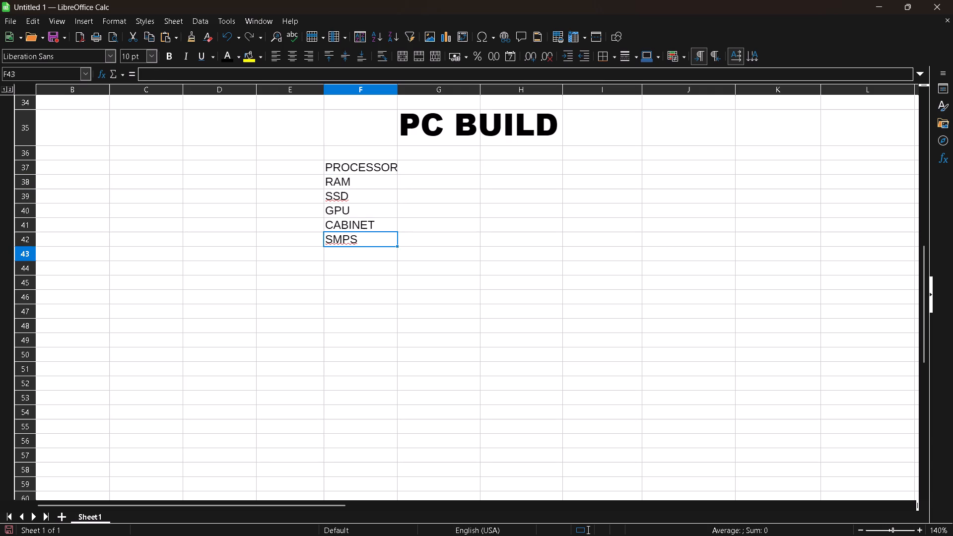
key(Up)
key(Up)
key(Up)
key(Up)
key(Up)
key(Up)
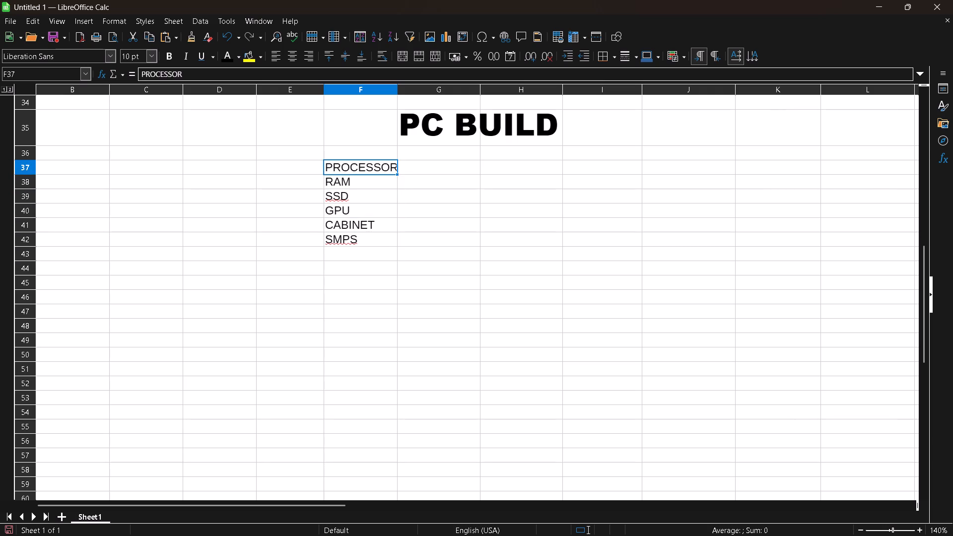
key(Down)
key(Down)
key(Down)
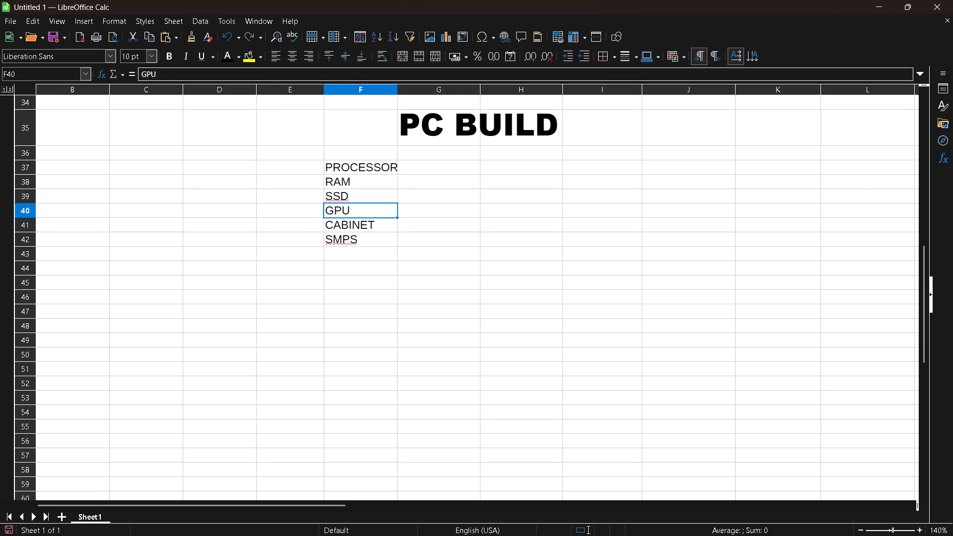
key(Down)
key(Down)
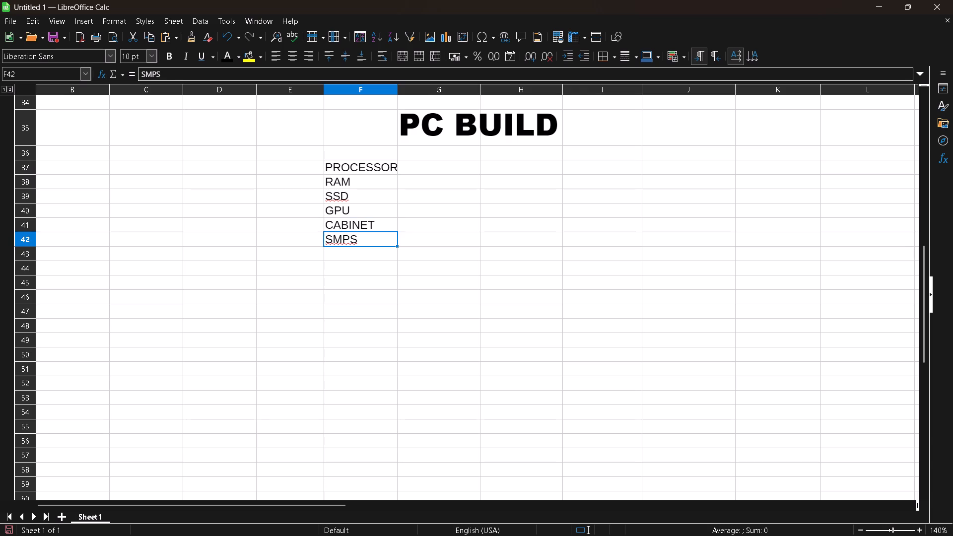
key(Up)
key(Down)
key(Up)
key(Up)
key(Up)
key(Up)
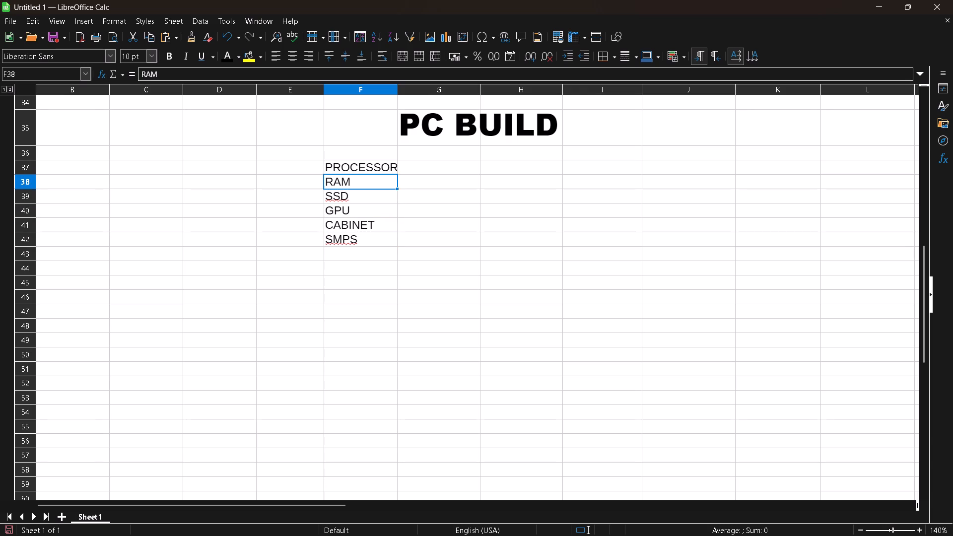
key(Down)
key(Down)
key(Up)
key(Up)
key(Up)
Continue the component list below SMPS with MONITOR, MOUSE, KEYBORS and MONITOR 2 in cells F43 to F46.
key(Down)
key(Down)
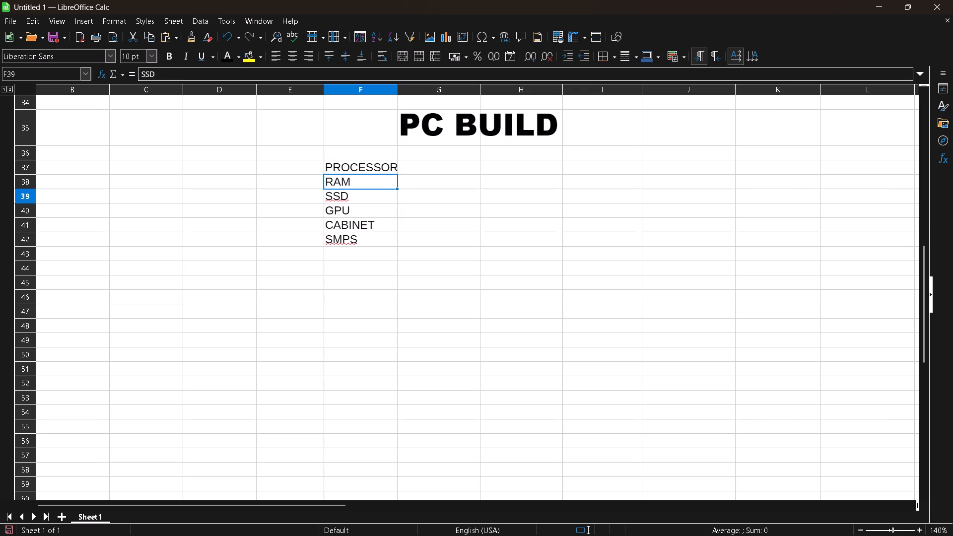
key(Down)
key(Down)
key(Down)
key(Down)
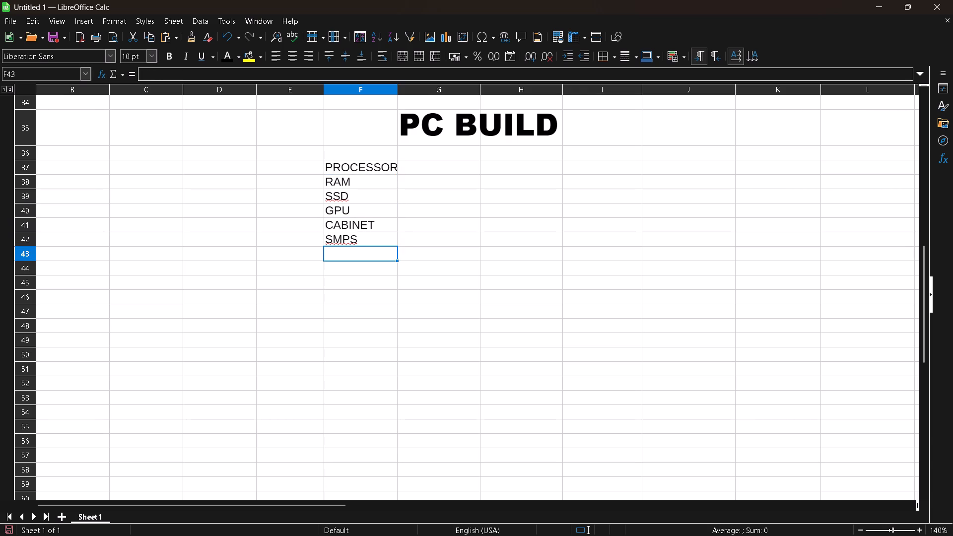
text(MONI)
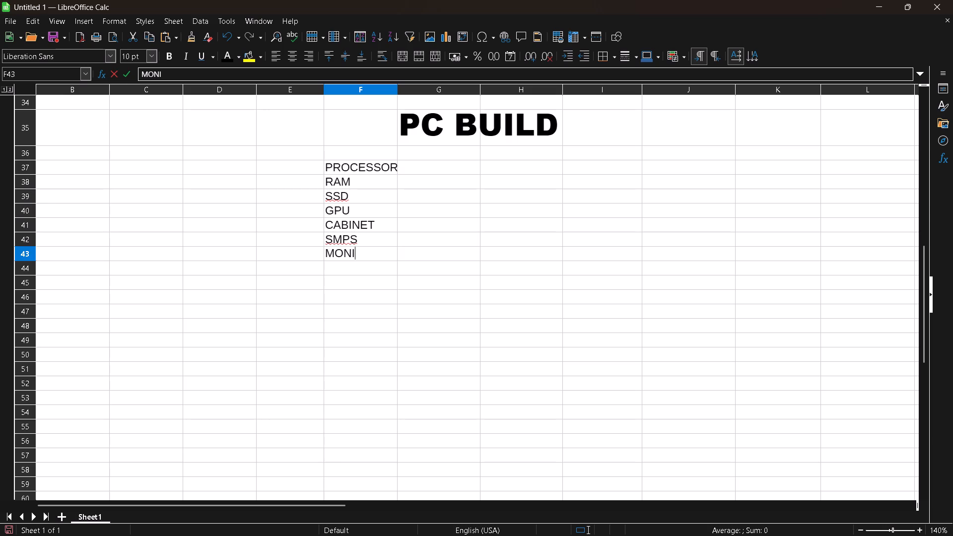
text(TOR)
key(Return)
text(MOUSE)
key(Return)
text(KEYBORS)
key(Return)
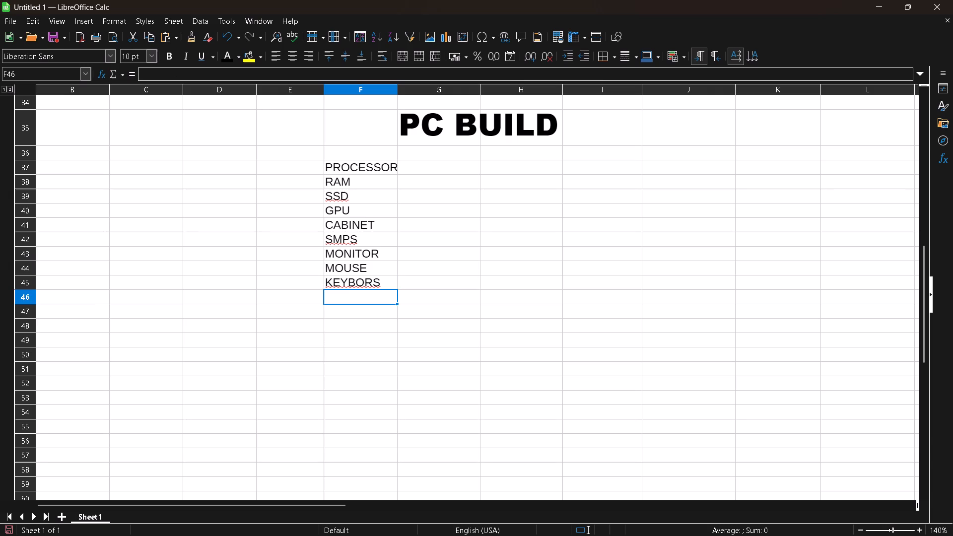
text(MONITOR)
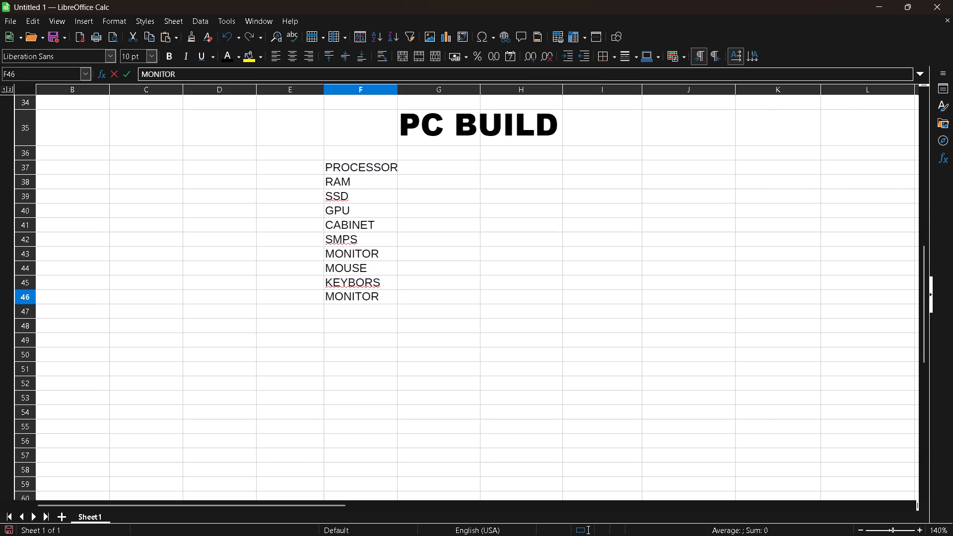
key(space)
text(2)
key(Up)
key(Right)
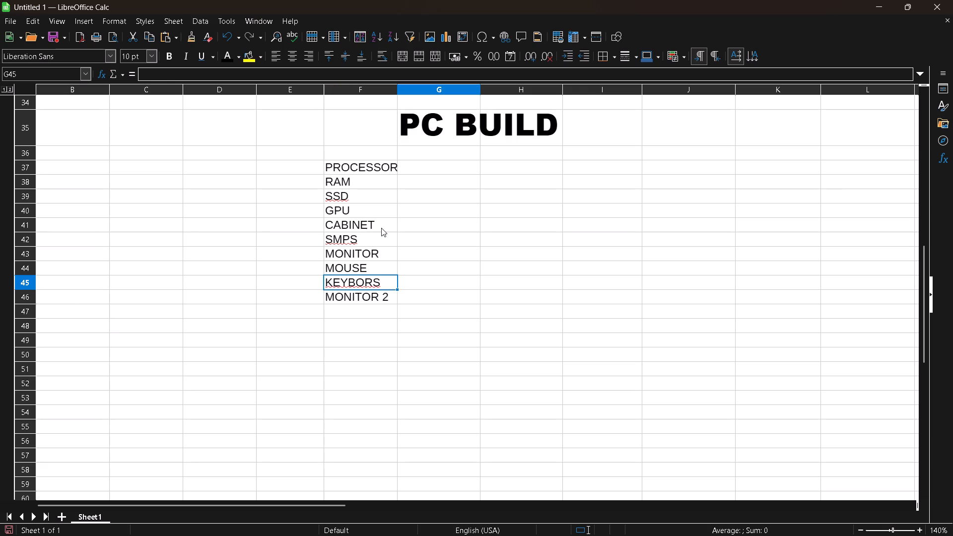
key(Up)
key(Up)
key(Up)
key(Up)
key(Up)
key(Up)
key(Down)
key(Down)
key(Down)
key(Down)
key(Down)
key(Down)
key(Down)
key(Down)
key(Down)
Enter HEDPHONE in cell F47, directly below MONITOR 2.
key(Left)
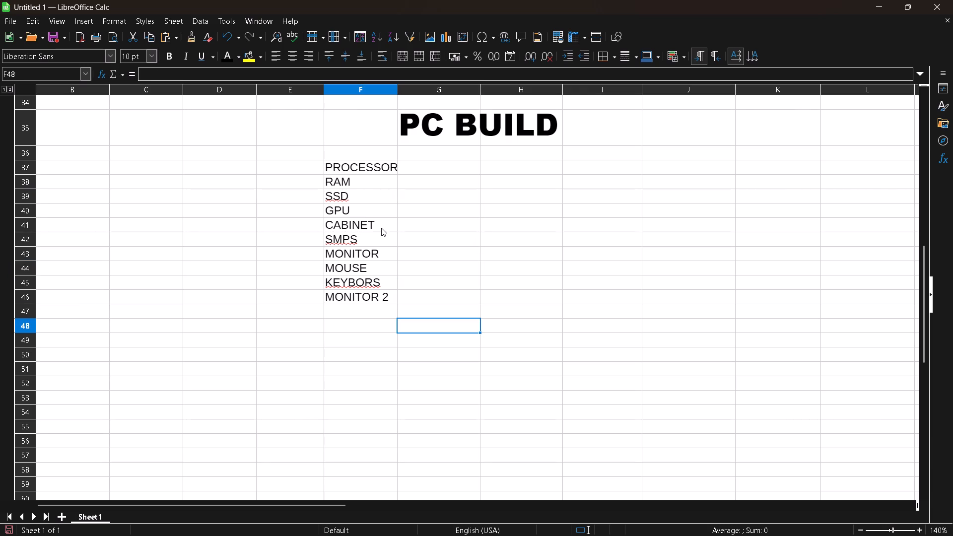
key(Up)
text(HEDPHONE)
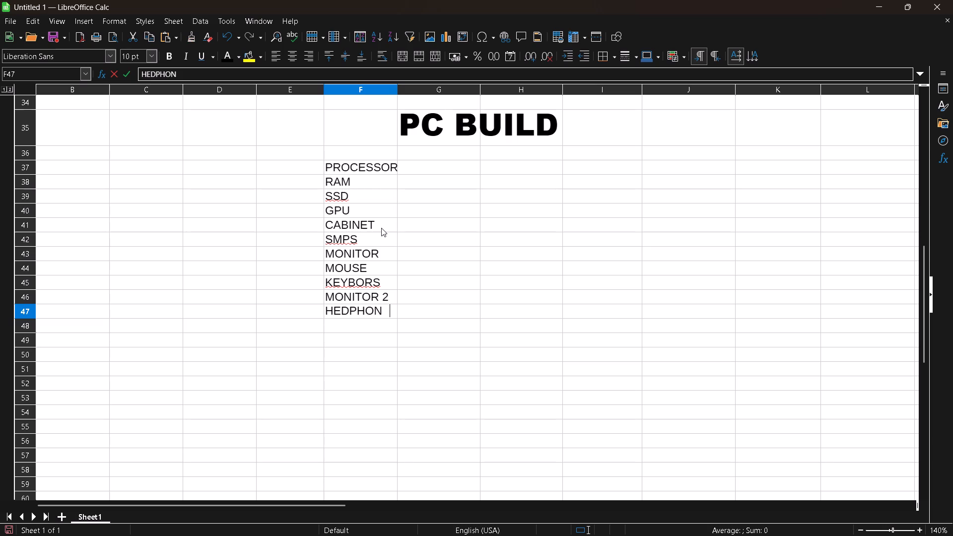
key(Down)
Enter LIQUID COOLER as the next component in cell F48, below HEDPHONE.
text(LI)
text(QUID)
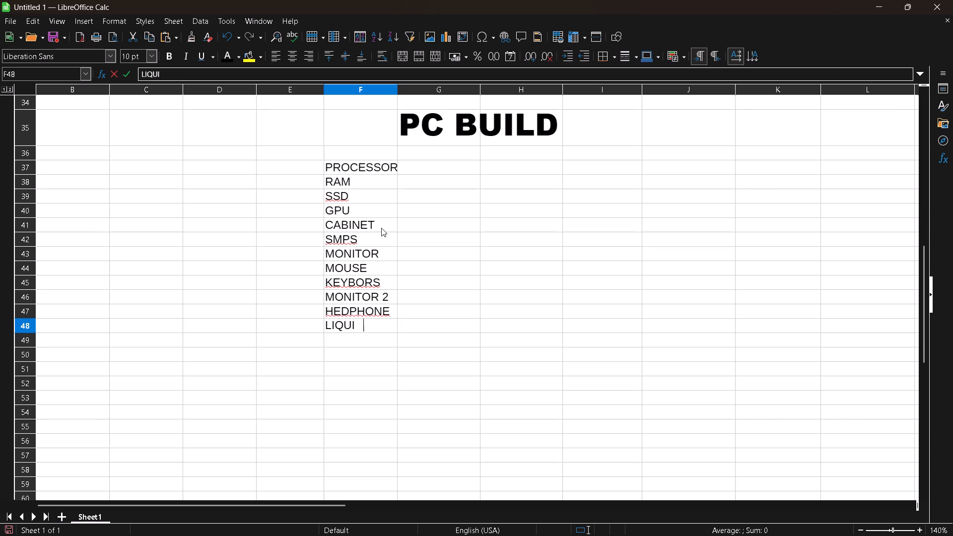
key(space)
text(COOL)
text(ER)
key(BackSpace)
key(BackSpace)
key(BackSpace)
key(l)
key(BackSpace)
text(LER)
key(Down)
Widen column F until the LIQUID COOLER entry fits inside its cell.
key(Up)
key(Up)
key(Up)
key(Up)
key(Up)
key(Up)
key(Up)
key(Up)
key(Up)
key(Up)
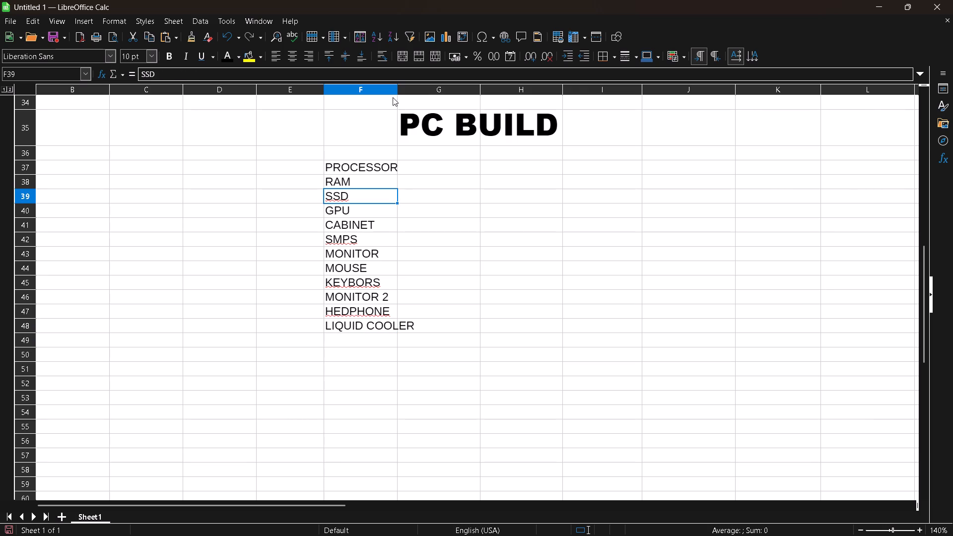
drag(395, 88, 412, 95)
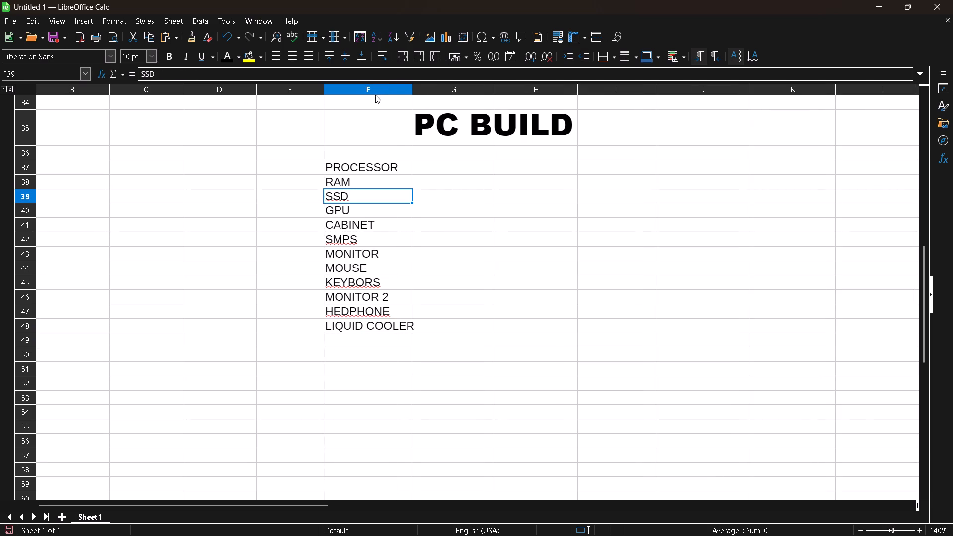
drag(412, 95, 422, 95)
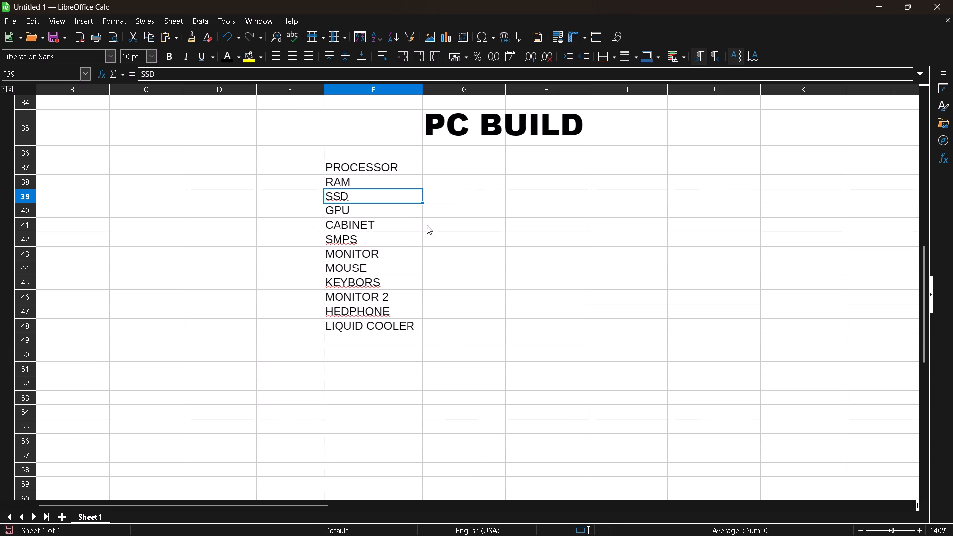
Enter RYZEN 5 5500 in cell G37 as the model beside PROCESSOR.
click(447, 173)
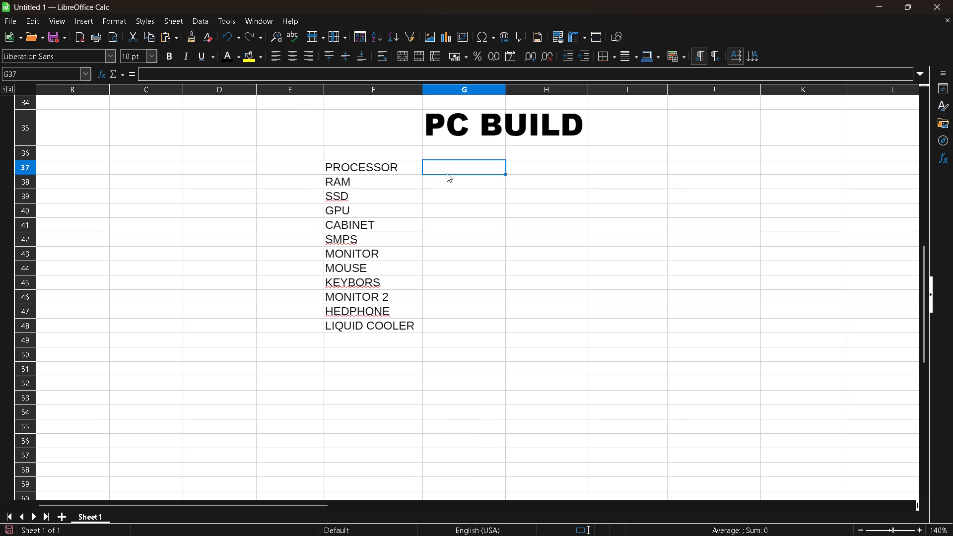
text(RYZEN)
key(space)
text(3)
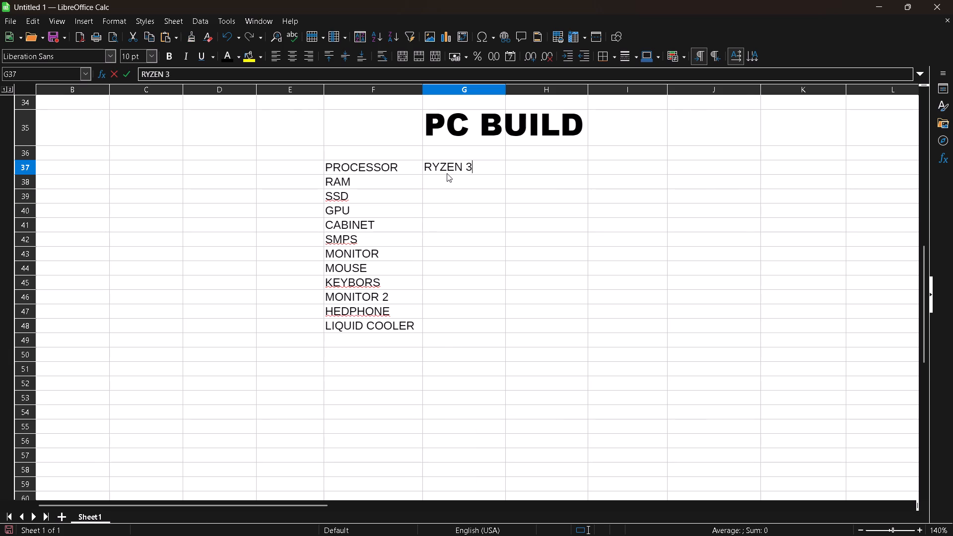
key(BackSpace)
key(5)
key(space)
key(5)
text(500)
key(Down)
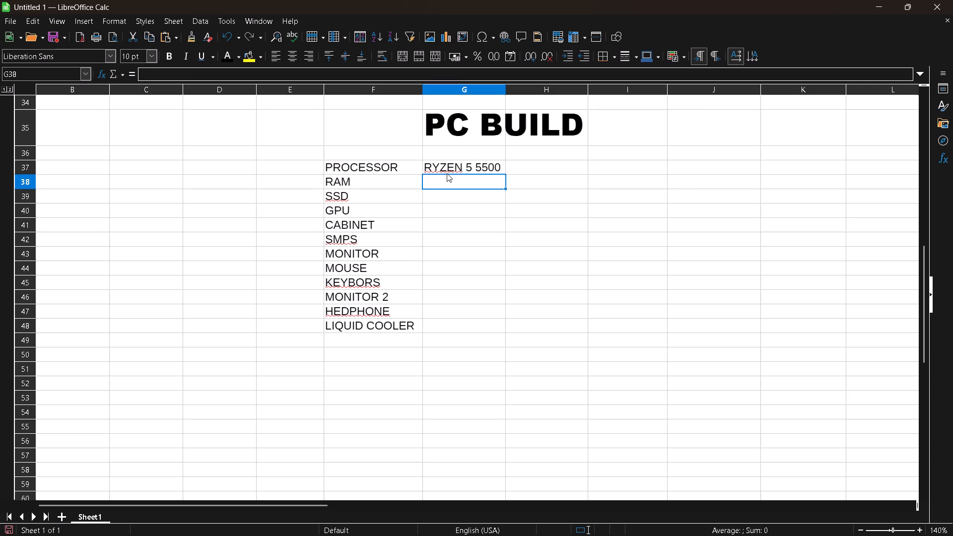
Enter 16 GB XPG in cell G38 as the specification beside RAM.
text(16)
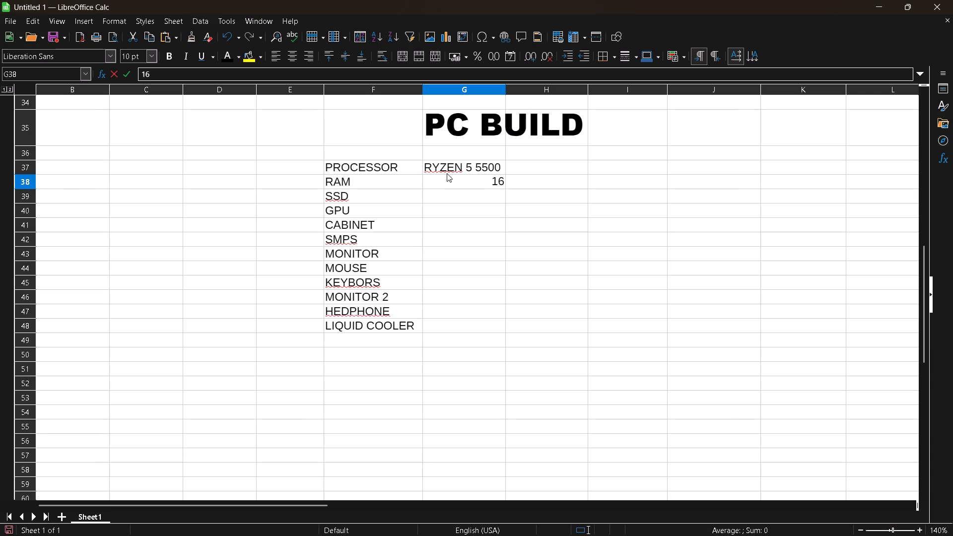
key(space)
text(GB)
key(space)
text(XP)
key(g)
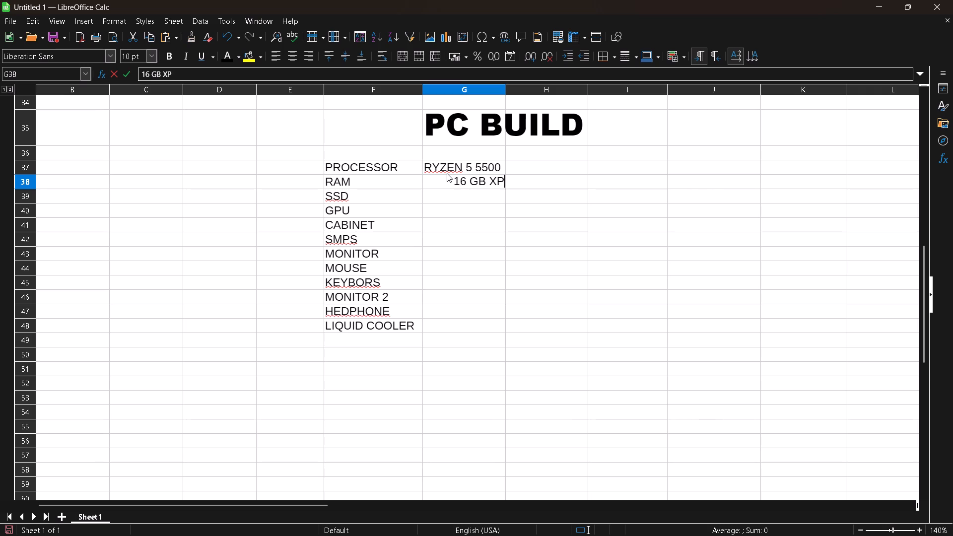
key(Return)
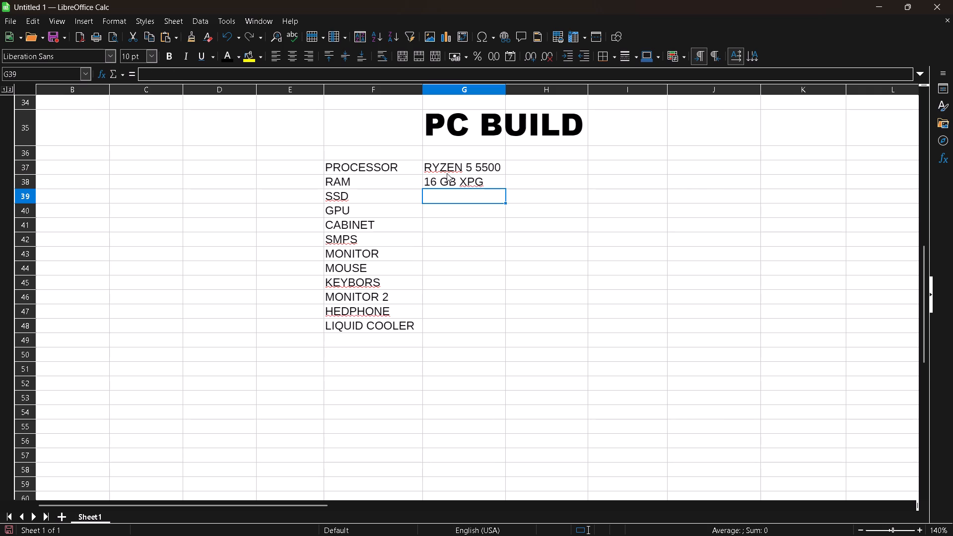
Enter 512GB SAMSUNG in cell G39 as the specification beside SSD.
key(5)
text(12)
text(GB SAMSUNG)
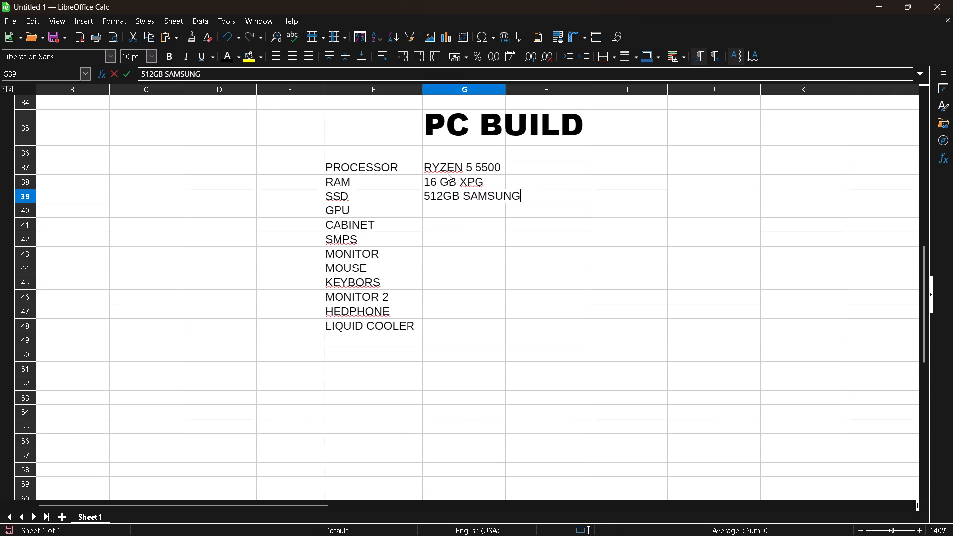
key(Return)
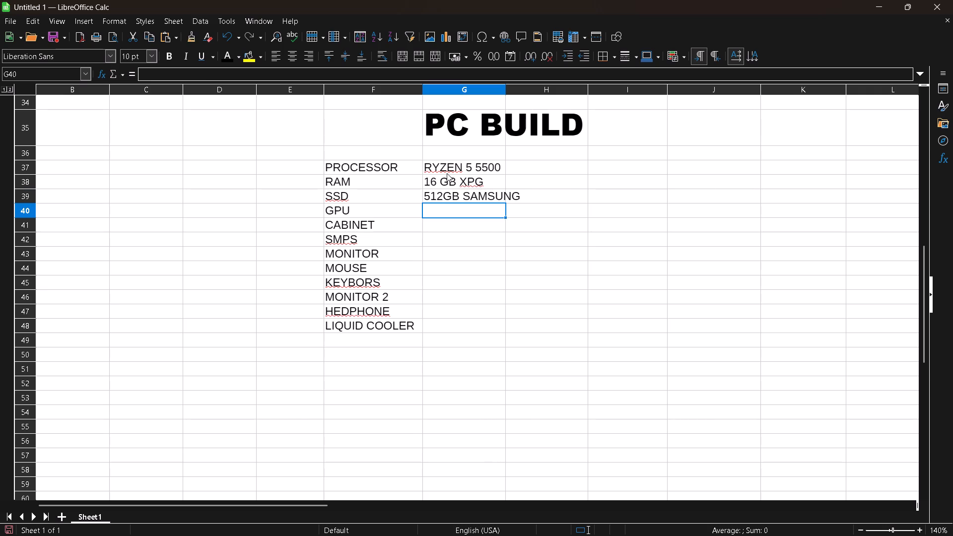
Enter 2016 SUPER (8GB) in cell G40 as the model beside GPU.
text(2016)
key(space)
text(SUPER)
key(space)
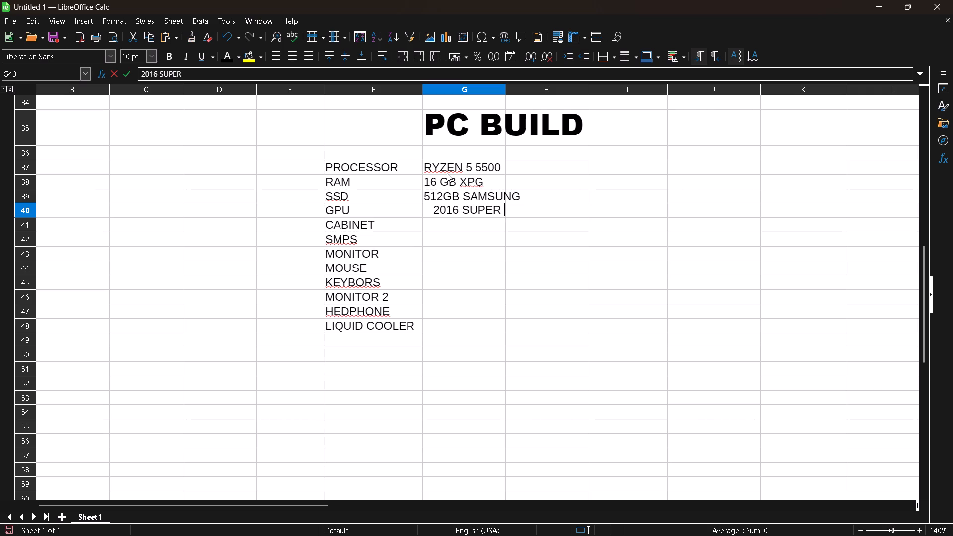
text((87)
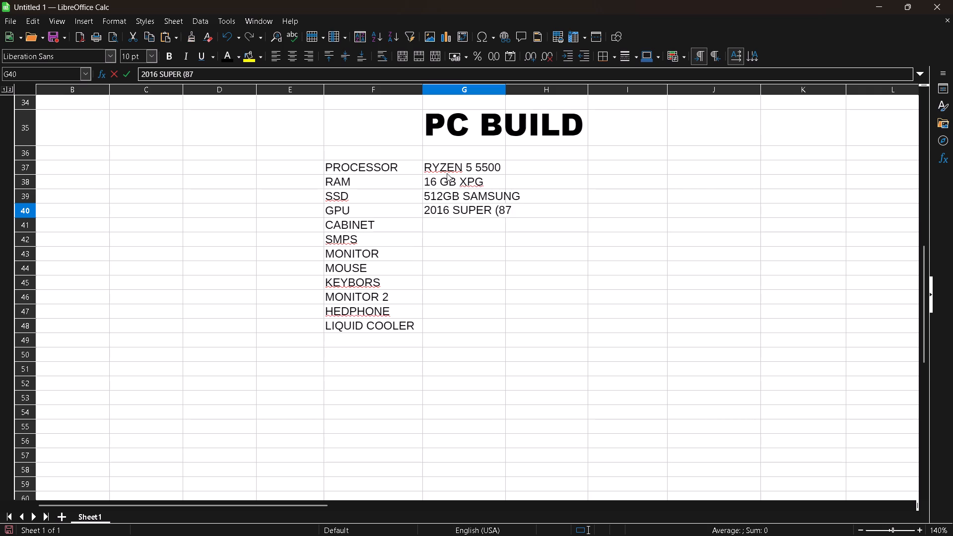
key(BackSpace)
text(GB)
key(shift+parenright)
key(Return)
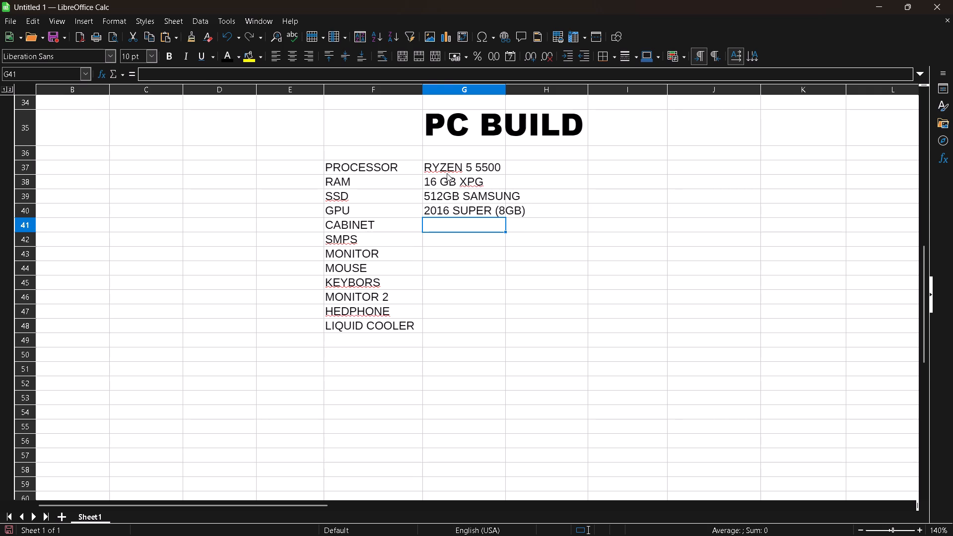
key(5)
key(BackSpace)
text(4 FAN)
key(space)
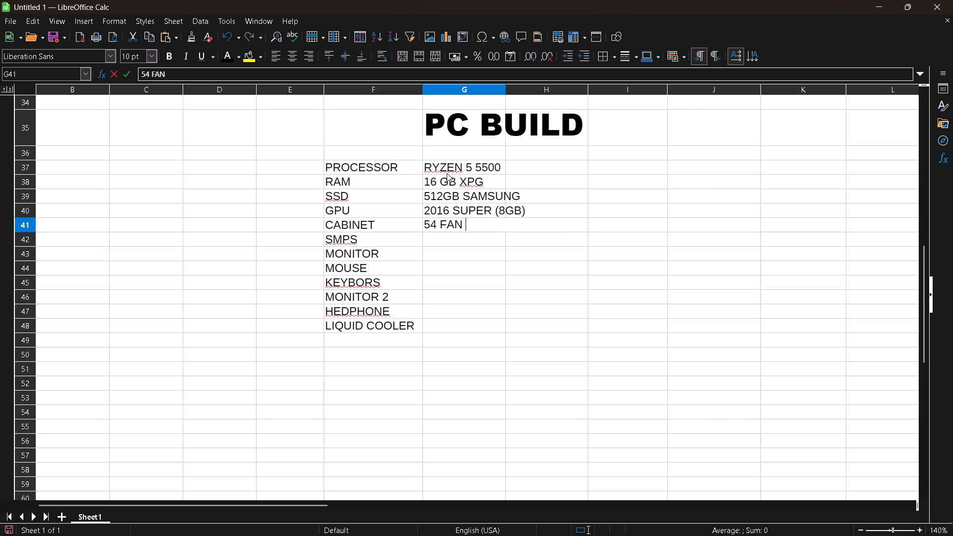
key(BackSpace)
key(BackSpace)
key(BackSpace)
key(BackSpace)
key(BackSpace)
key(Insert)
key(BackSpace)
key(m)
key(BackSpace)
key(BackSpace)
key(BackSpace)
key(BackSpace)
Enter RGB(4FAN) in cell G41 as the specification beside CABINET.
text(RG)
key(b)
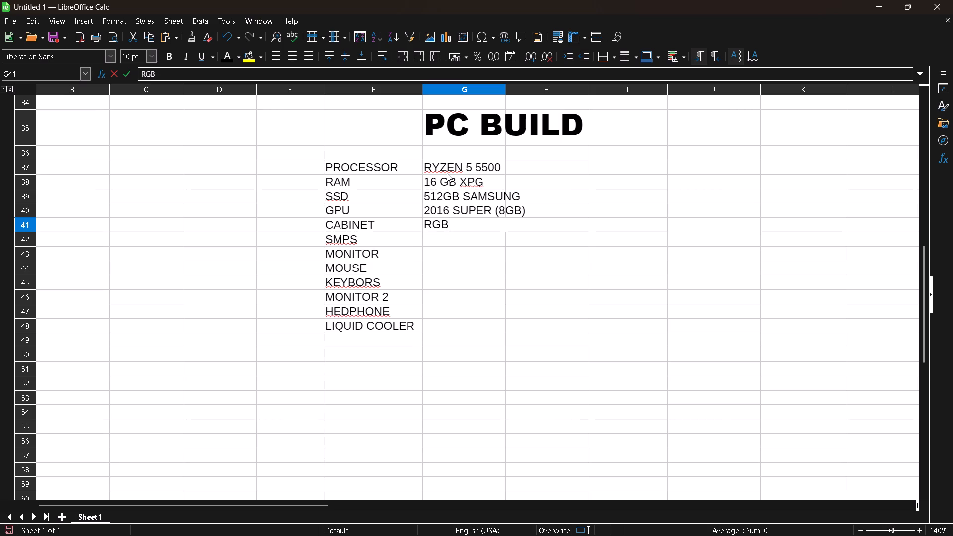
key(shift+parenleft)
key(4)
text(FAN)
key(shift+parenright)
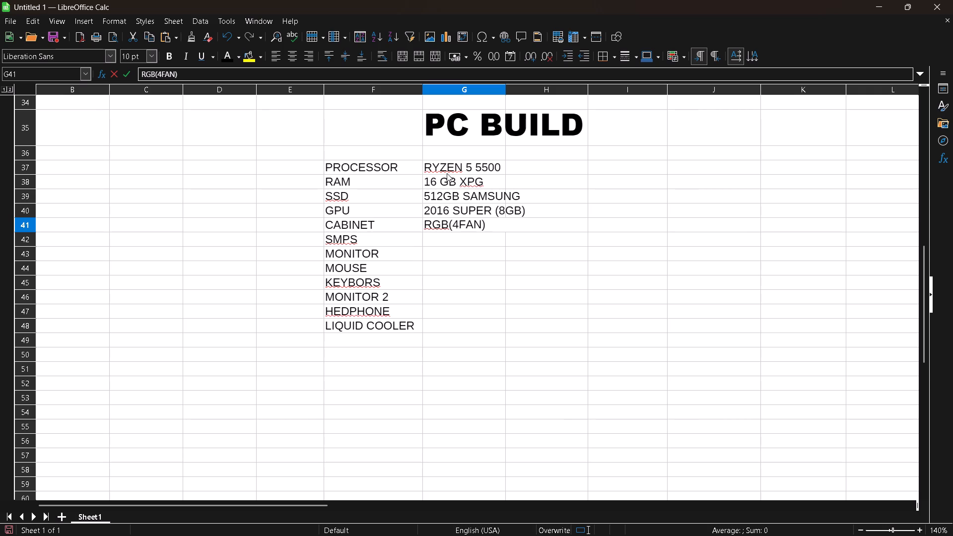
key(Left)
key(Left)
key(Right)
key(Right)
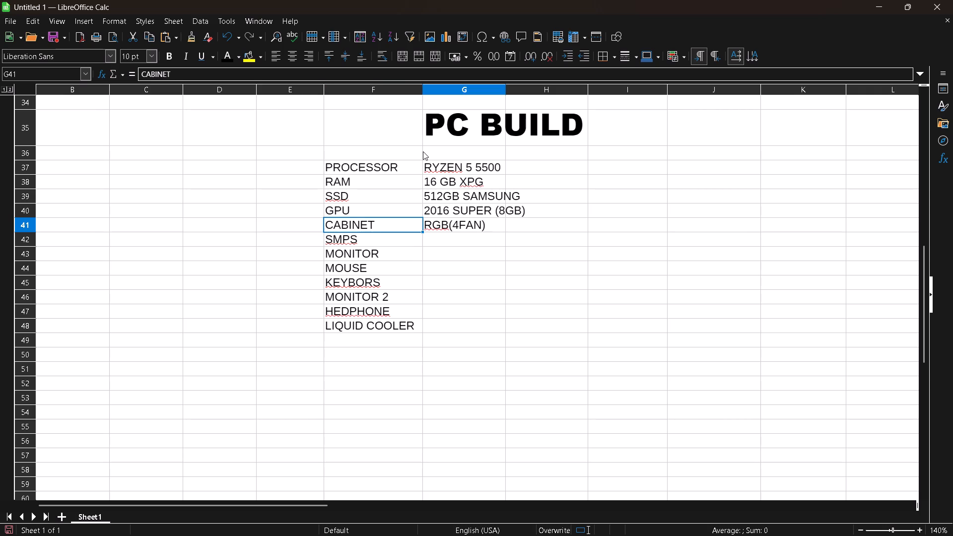
Insert a space before the opening parenthesis in cell G41 so the entry reads RGB (4FAN).
double_click(464, 223)
key(Left)
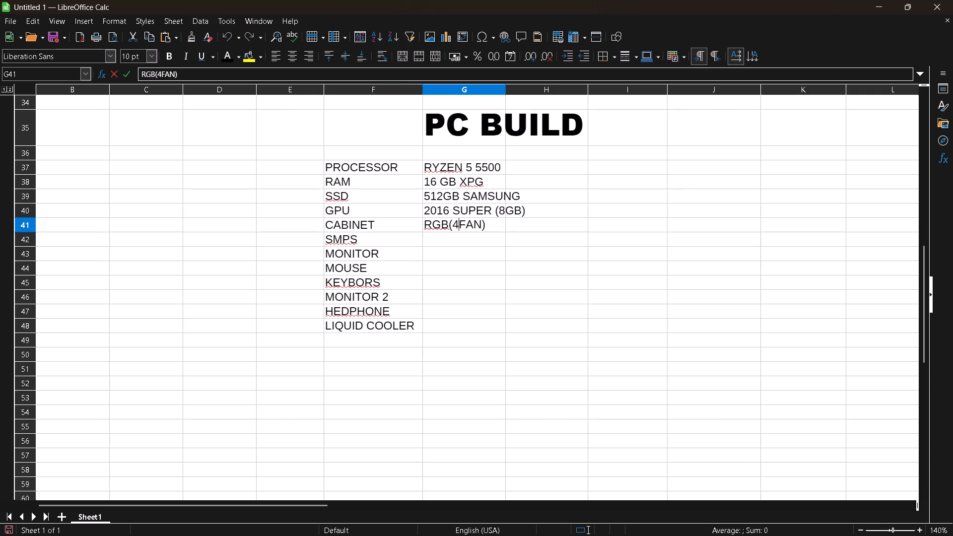
key(Left)
key(space)
key(BackSpace)
key(Left)
key(space)
key(Return)
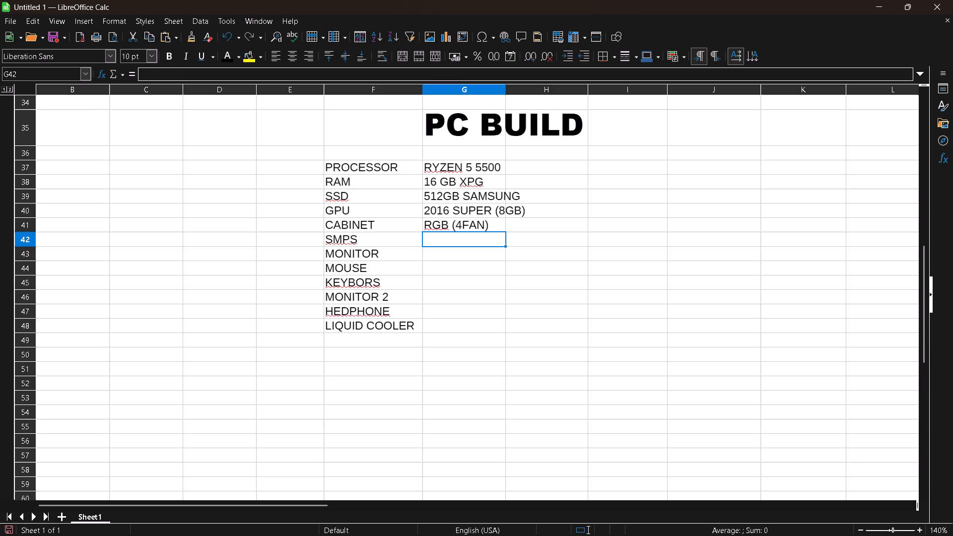
Enter 500W SILVER in cell G42 as the specification beside SMPS.
text(500)
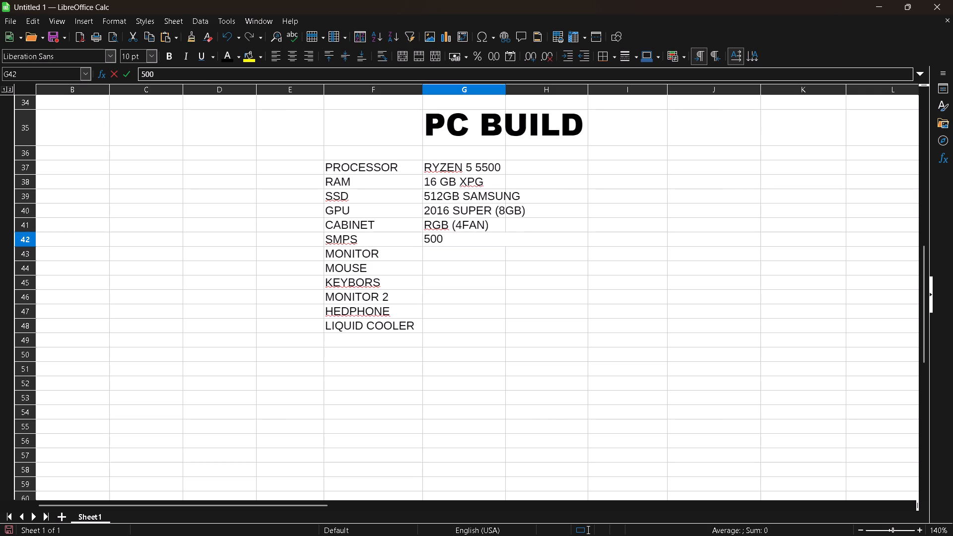
key(w)
key(space)
text(BRON)
text(JE)
key(BackSpace)
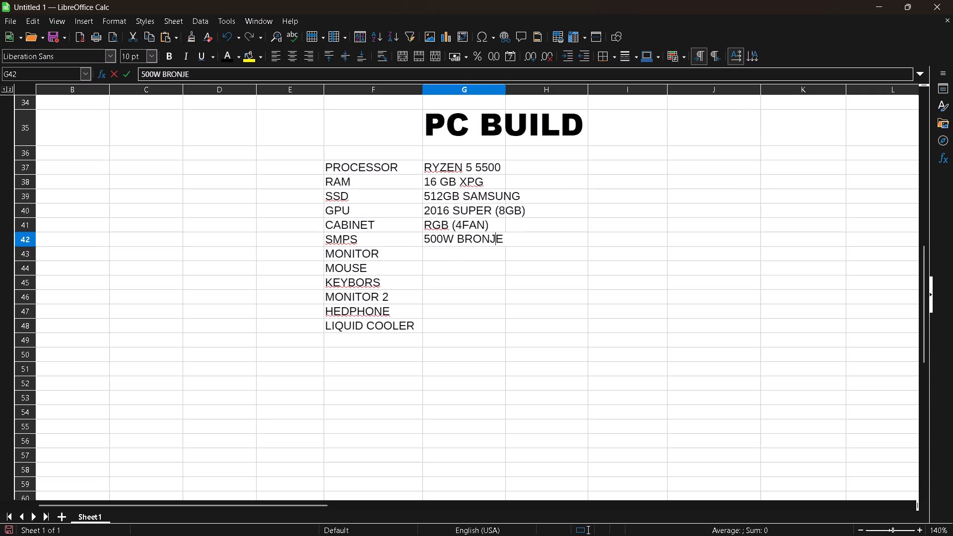
key(BackSpace)
key(BackSpace)
key(BackSpace)
key(BackSpace)
key(BackSpace)
text(SILVER)
key(Return)
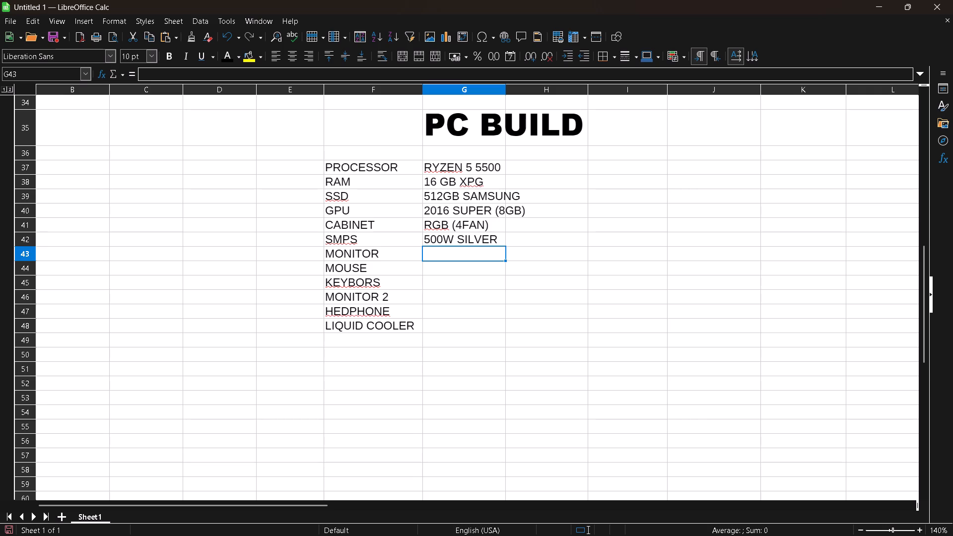
Enter ACER 24 INCH in cell G43 as the specification beside MONITOR.
text(ACER)
key(space)
text(24 INCH)
key(Return)
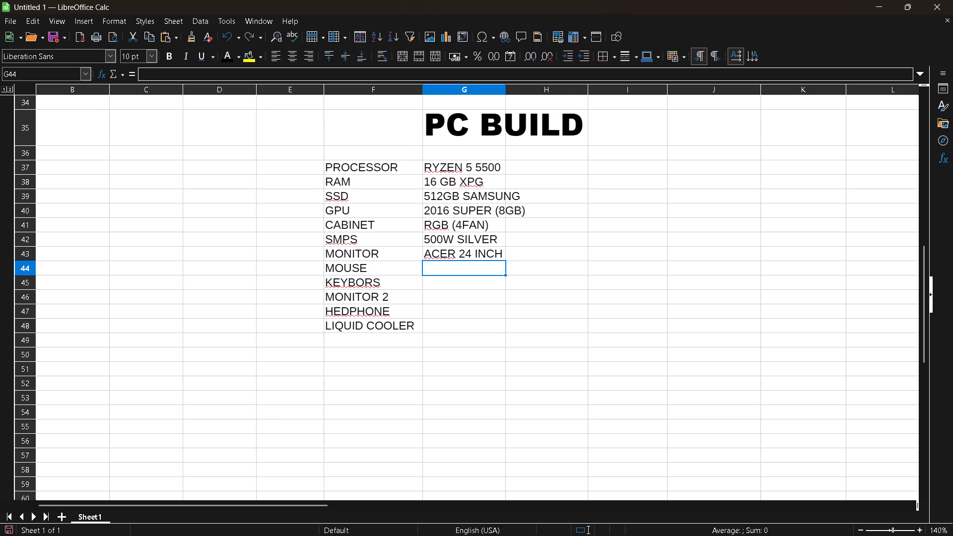
Enter KREO HARPLY in cell G44 as the model beside MOUSE.
text(KREO HARPLY)
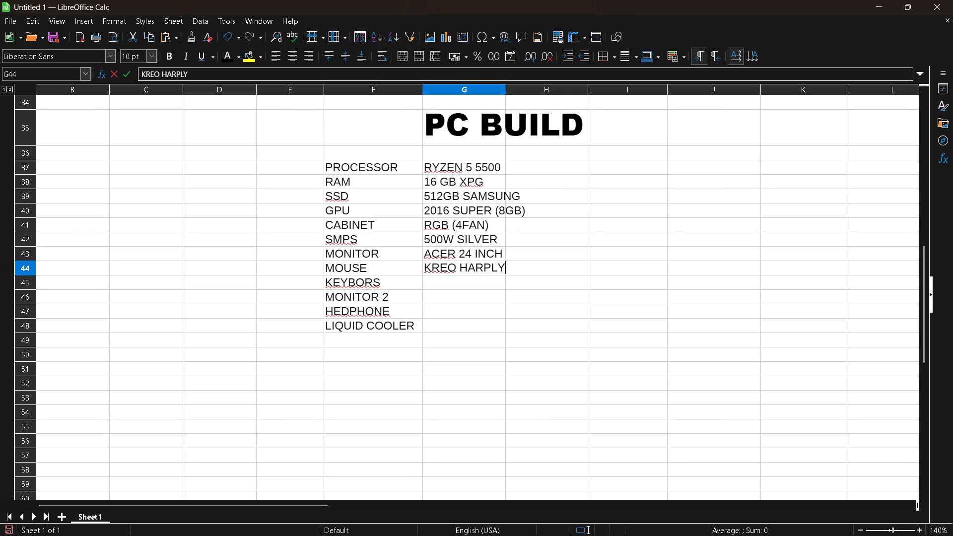
key(Return)
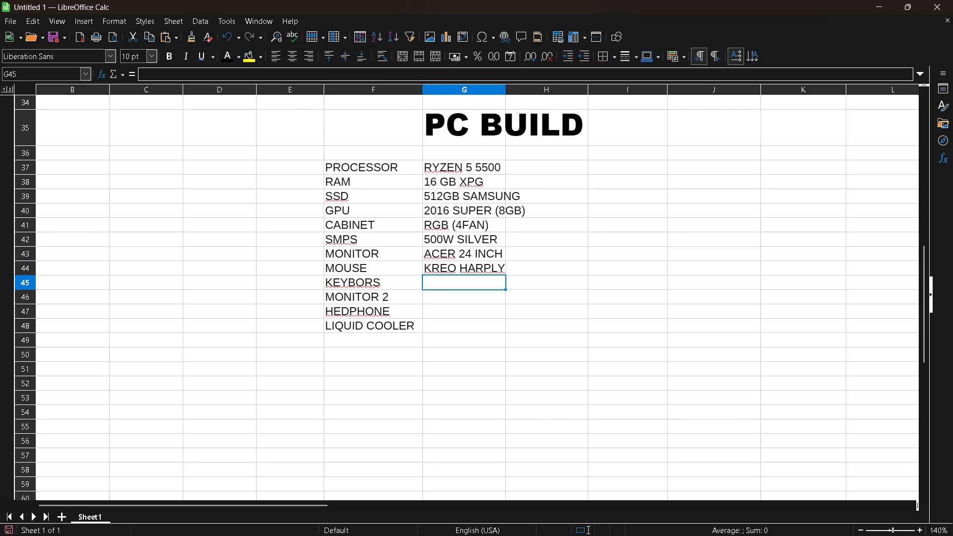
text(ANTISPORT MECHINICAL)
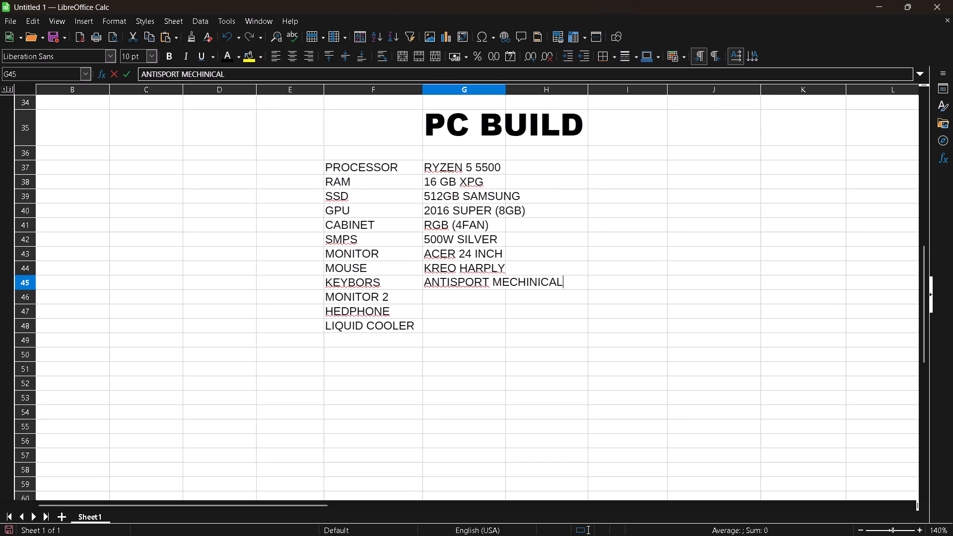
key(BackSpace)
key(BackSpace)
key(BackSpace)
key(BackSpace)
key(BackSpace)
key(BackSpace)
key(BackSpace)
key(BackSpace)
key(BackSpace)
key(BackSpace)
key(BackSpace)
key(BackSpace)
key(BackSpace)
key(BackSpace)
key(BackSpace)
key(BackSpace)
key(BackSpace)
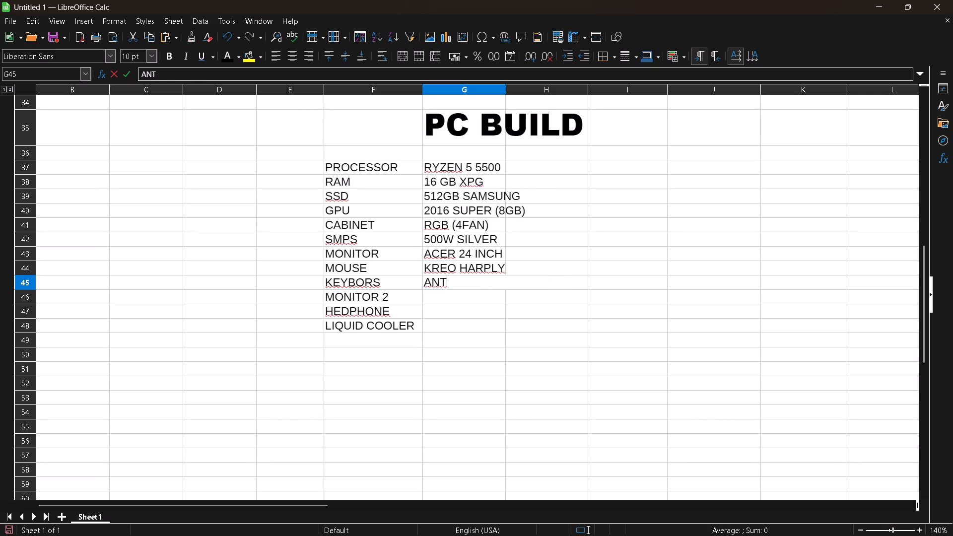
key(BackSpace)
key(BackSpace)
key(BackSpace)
Enter MACHECINAL in cell G45 as the specification beside KEYBORS.
text(MACHECINAL)
key(space)
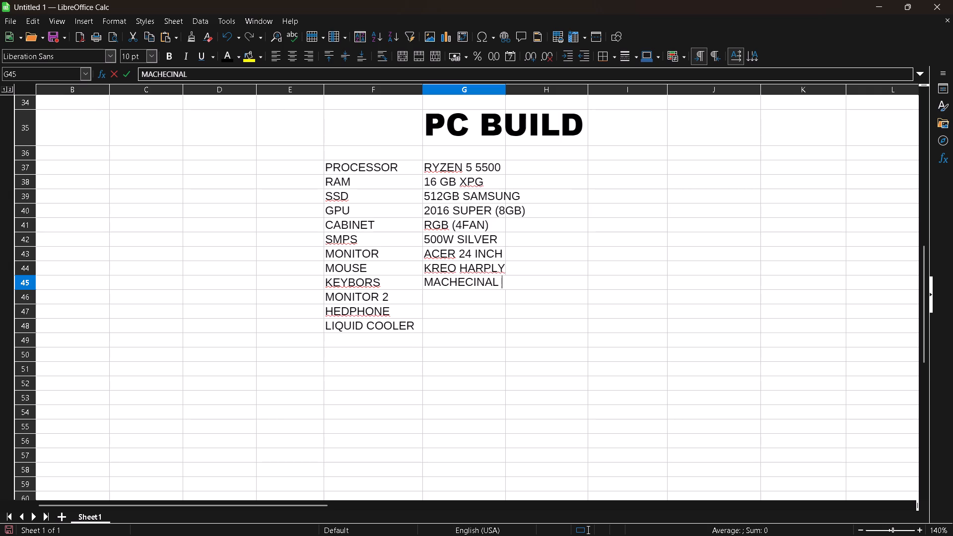
key(Left)
key(Left)
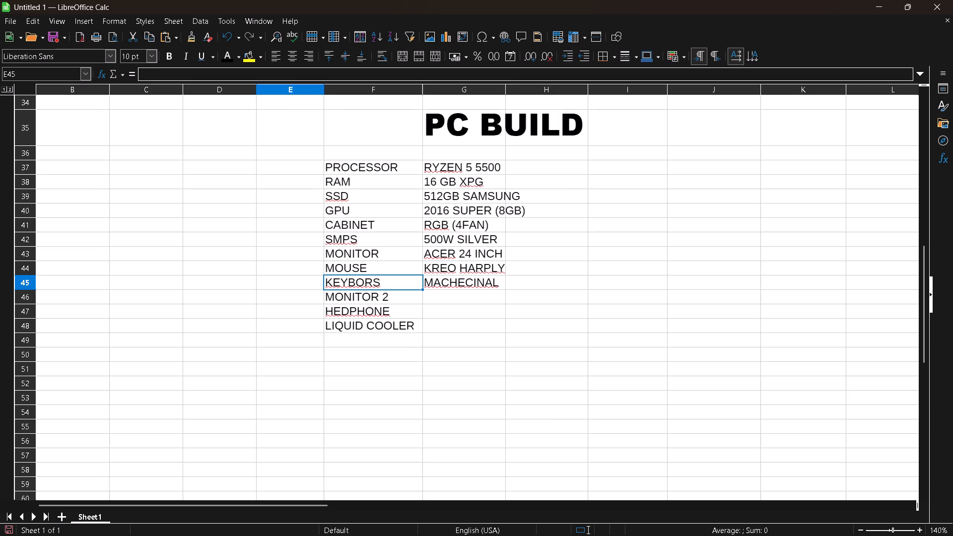
Insert KREO with a space on each side before MACHECINAL in cell G45.
key(Right)
key(Right)
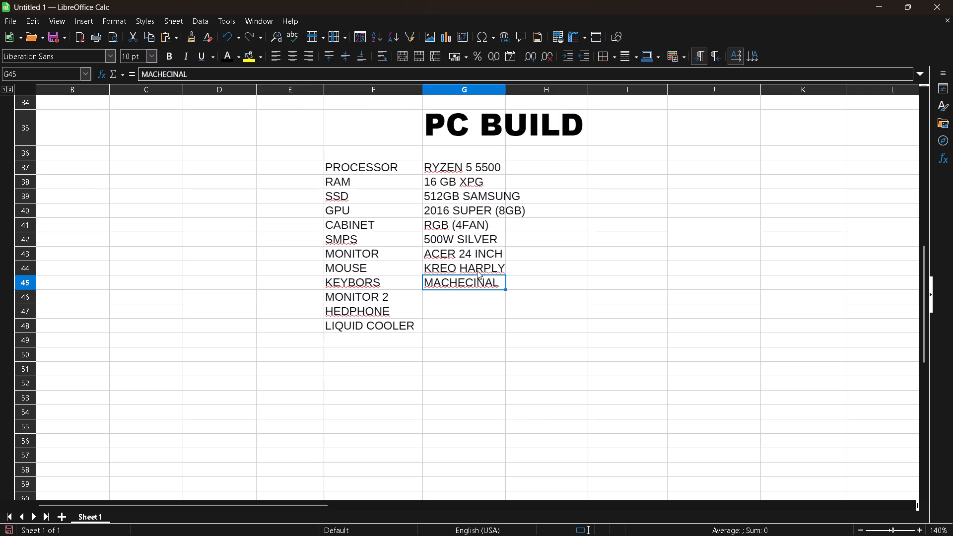
double_click(460, 275)
key(Left)
key(Left)
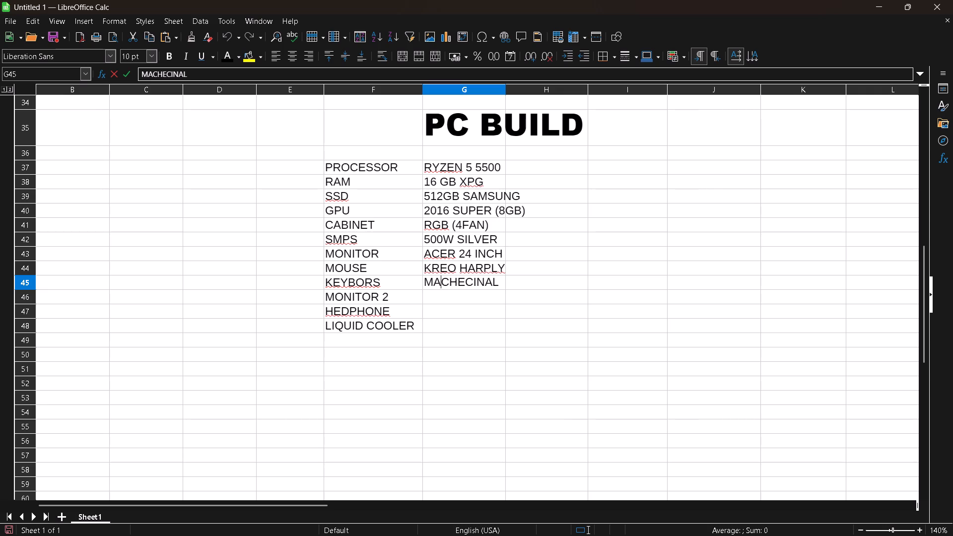
key(Left)
key(Left)
key(Left)
key(space)
text(KRE)
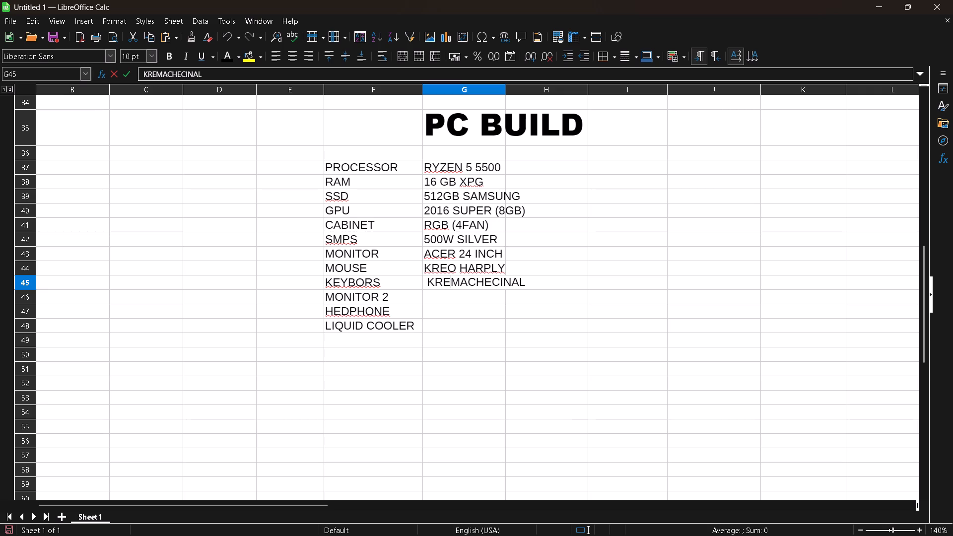
key(p)
key(BackSpace)
text(O)
key(space)
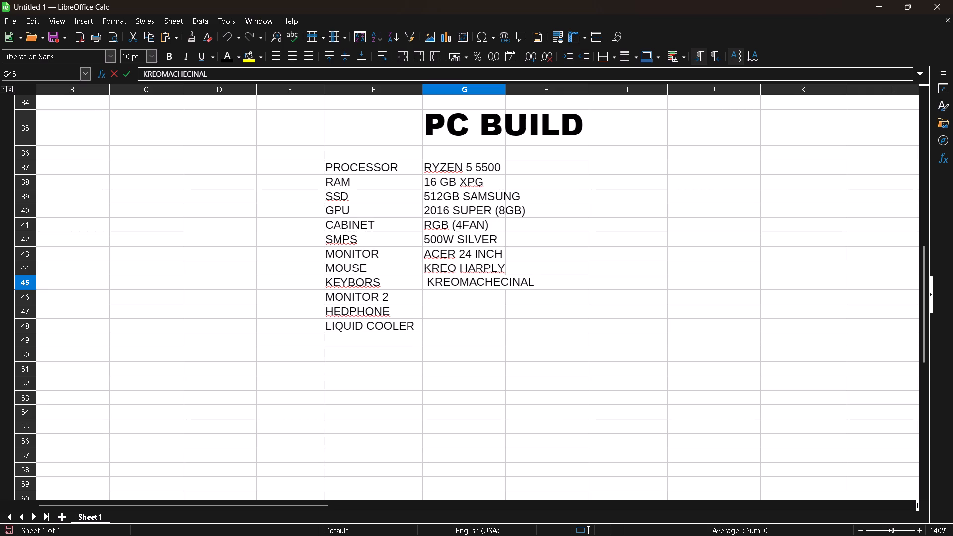
key(Return)
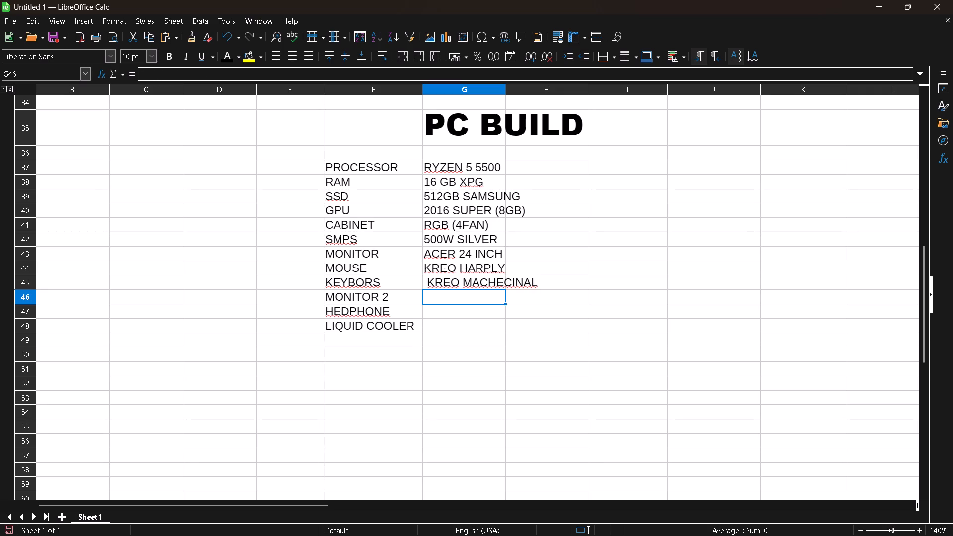
Enter ACER 24 INCH in cell G46 as the specification beside MONITOR 2.
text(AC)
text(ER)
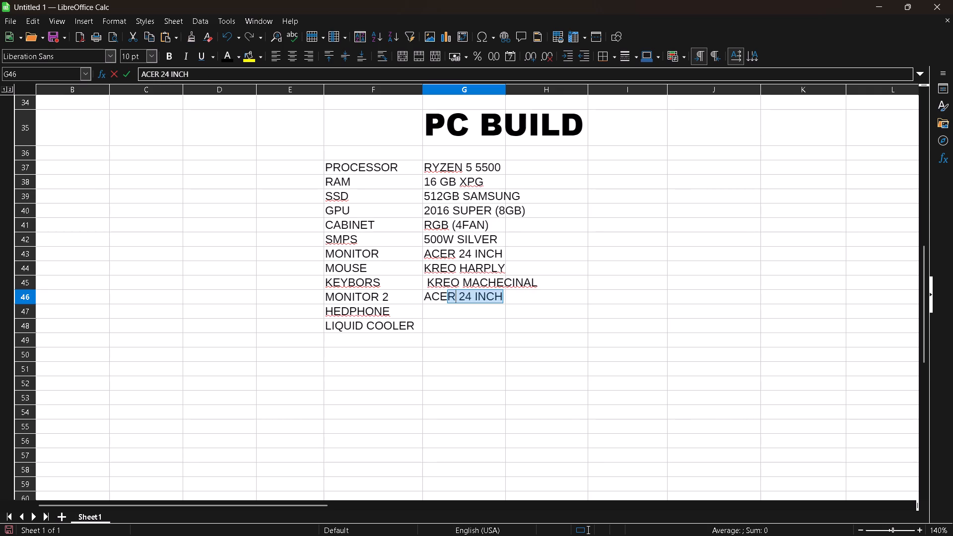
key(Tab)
Enter NOIS WIRELESS in cell G47 as the specification beside HEDPHONE.
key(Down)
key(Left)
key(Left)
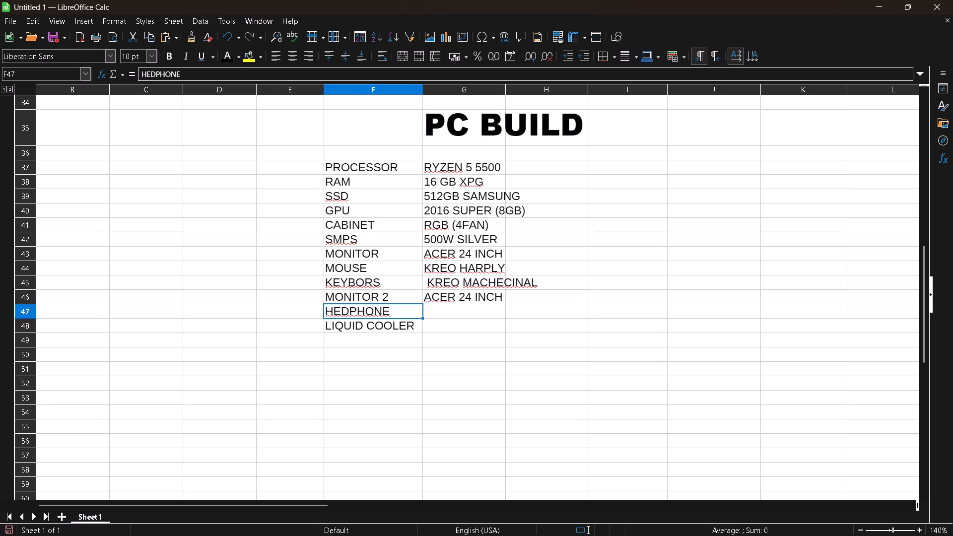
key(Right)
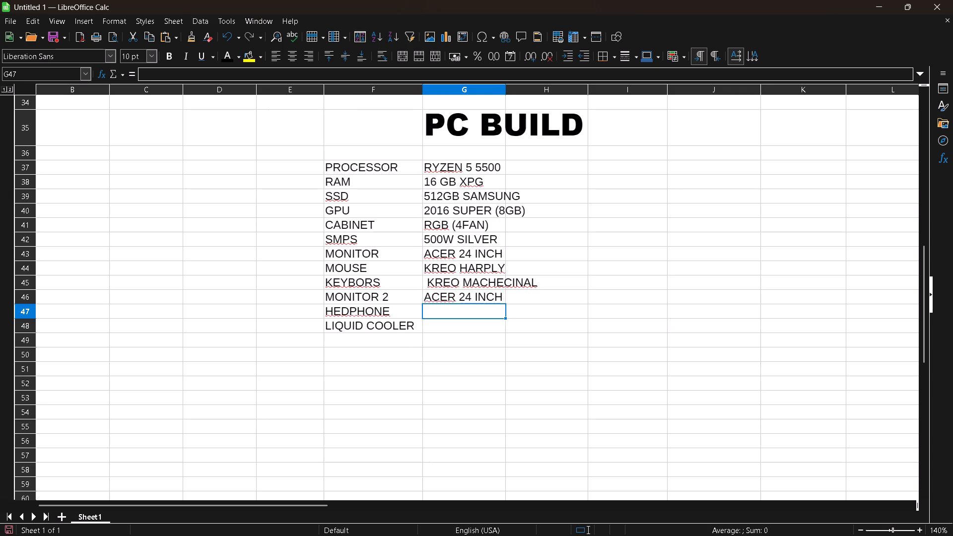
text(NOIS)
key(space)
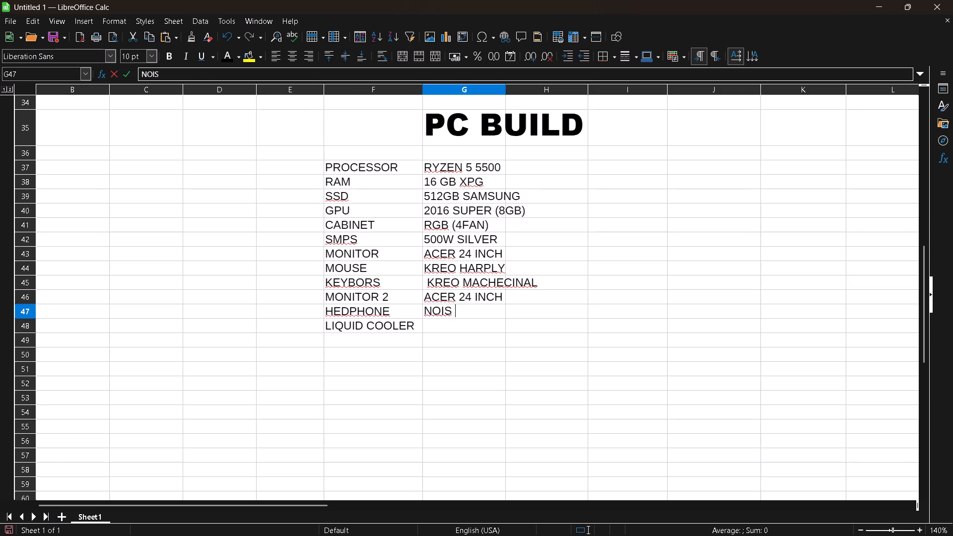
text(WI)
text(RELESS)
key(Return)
Enter 360 MM DEEPCOOL in cell G48 as the specification beside LIQUID COOLER.
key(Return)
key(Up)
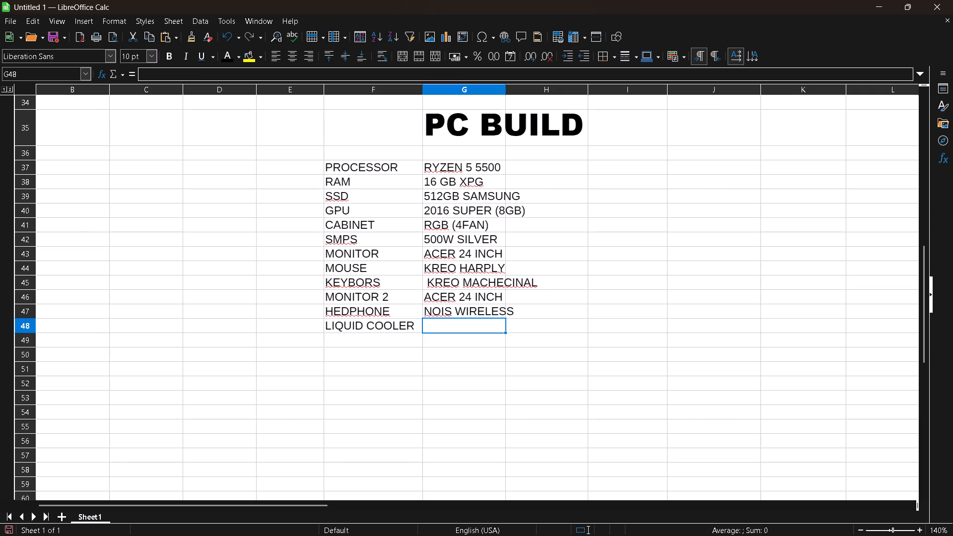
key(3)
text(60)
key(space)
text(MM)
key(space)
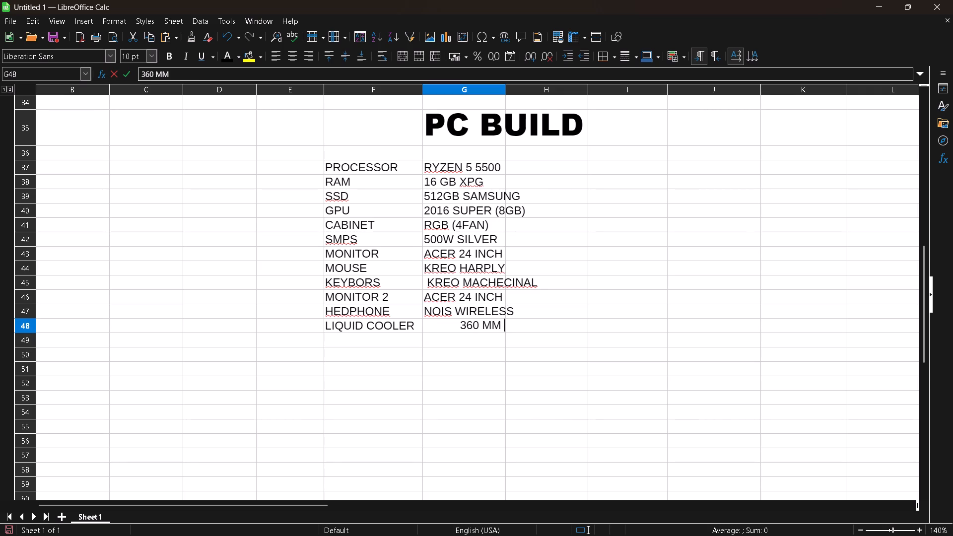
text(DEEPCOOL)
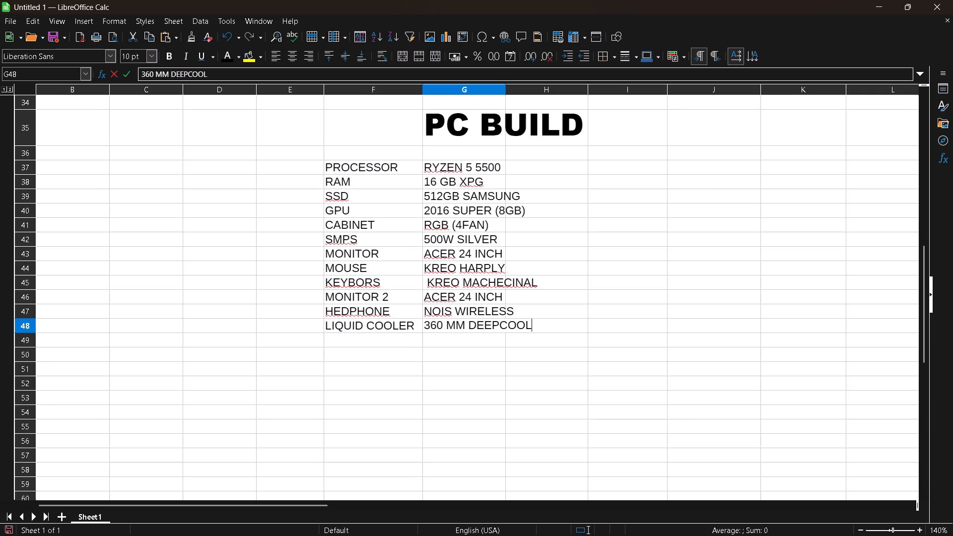
Widen column F, which holds the component names, by about a third.
drag(421, 84, 427, 82)
click(419, 90)
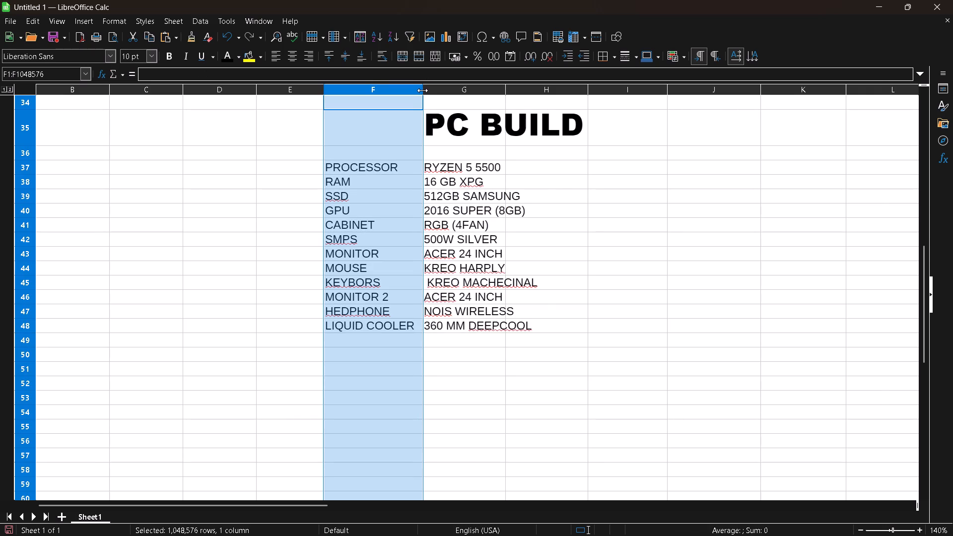
drag(422, 90, 457, 92)
Try to widen column G, which holds the component specifications.
drag(536, 88, 564, 95)
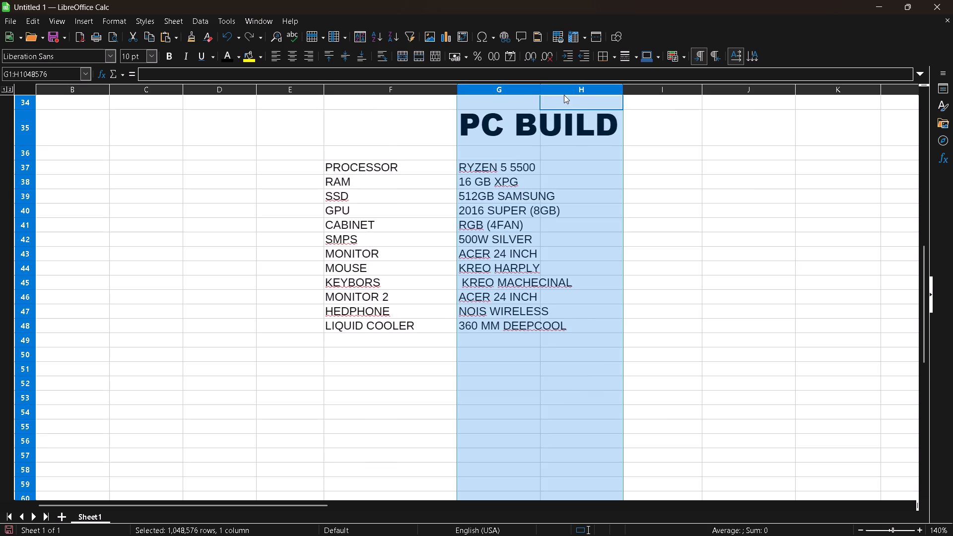
drag(564, 95, 581, 97)
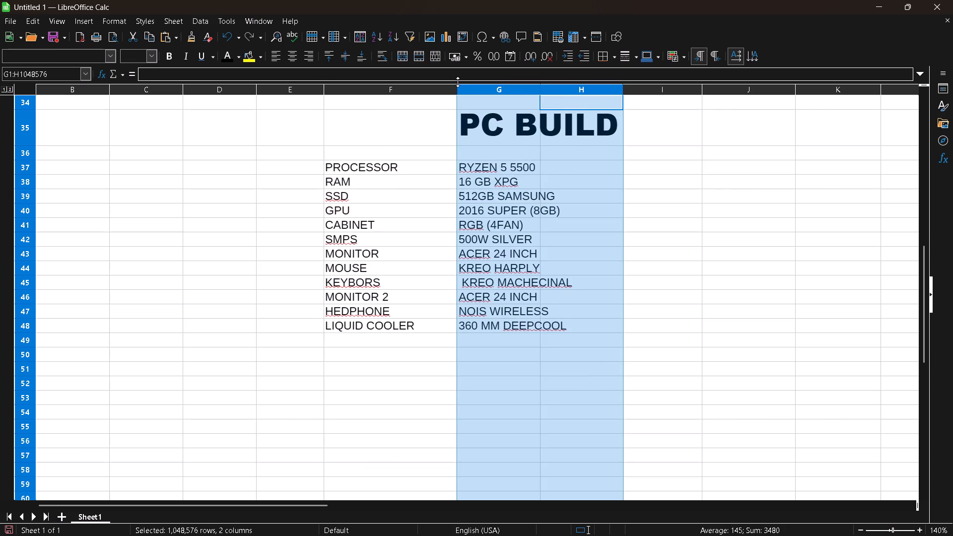
Narrow column F slightly, keeping it a little wider than the LIQUID COOLER entry.
click(458, 90)
drag(458, 90, 440, 95)
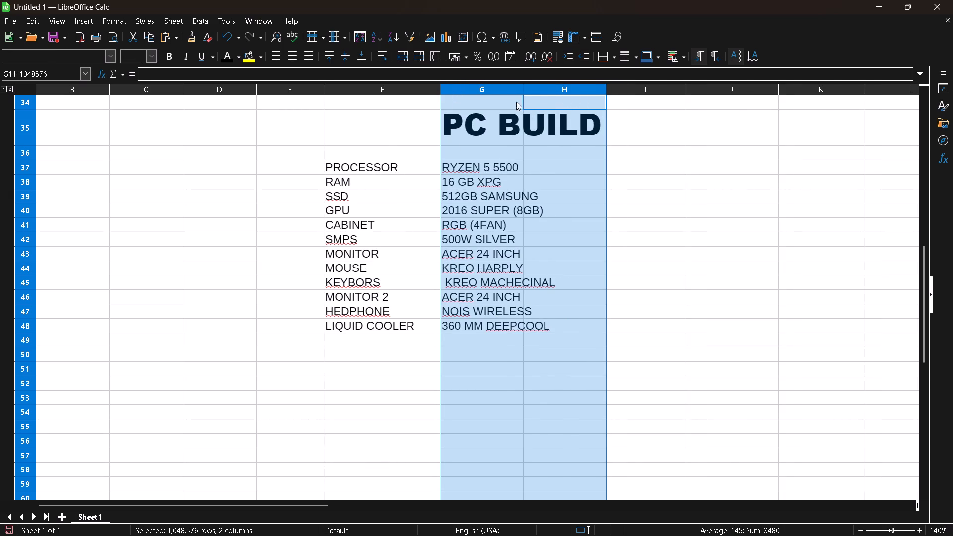
click(575, 102)
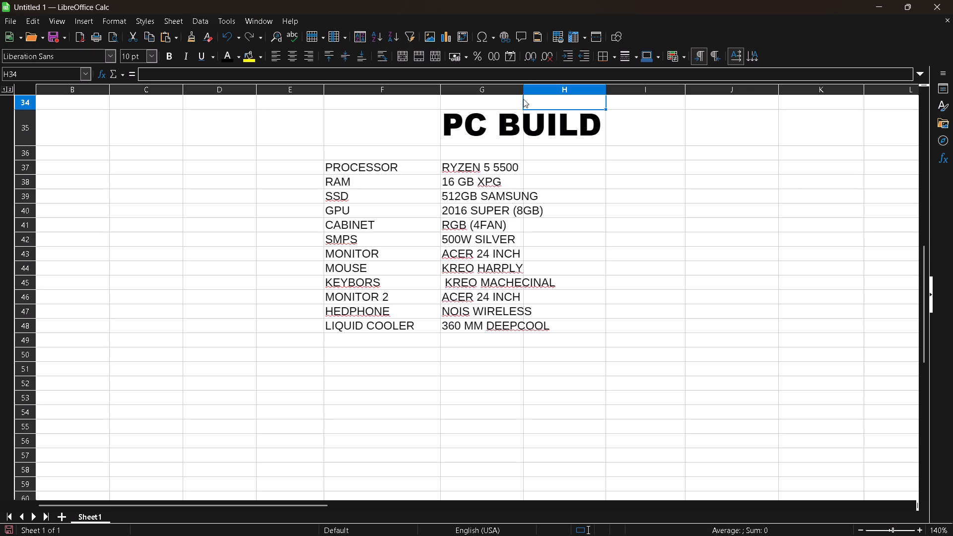
Widen column G until the KREO MACHECINAL entry fits inside it.
drag(523, 90, 553, 101)
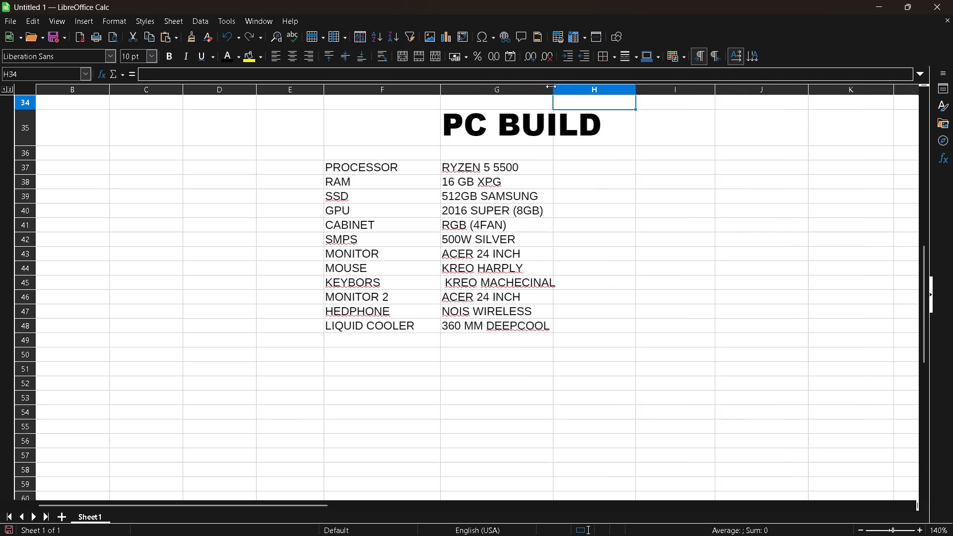
drag(551, 86, 577, 112)
click(577, 112)
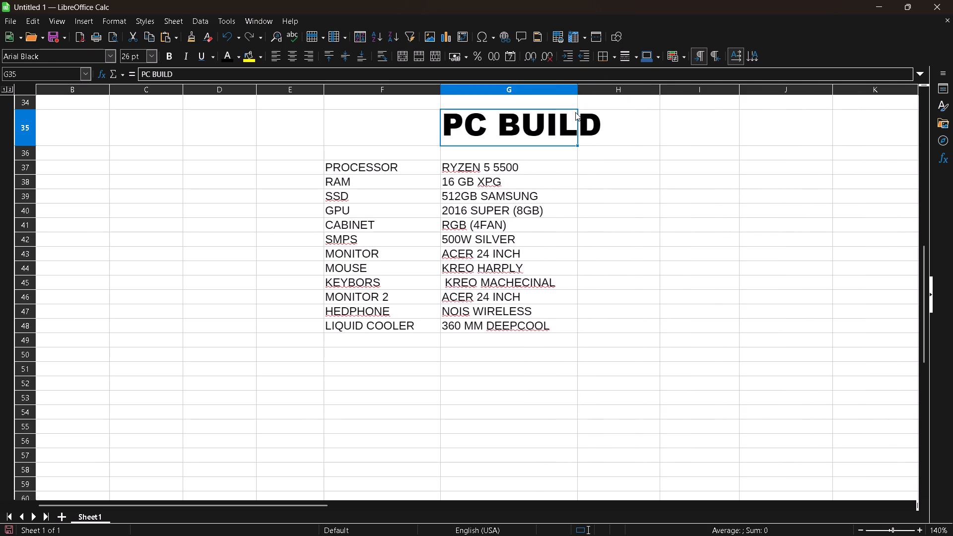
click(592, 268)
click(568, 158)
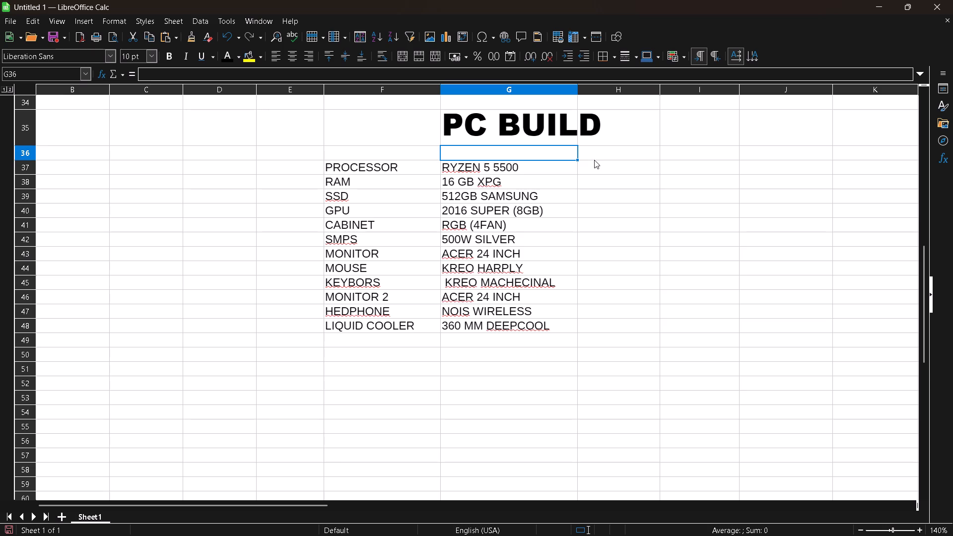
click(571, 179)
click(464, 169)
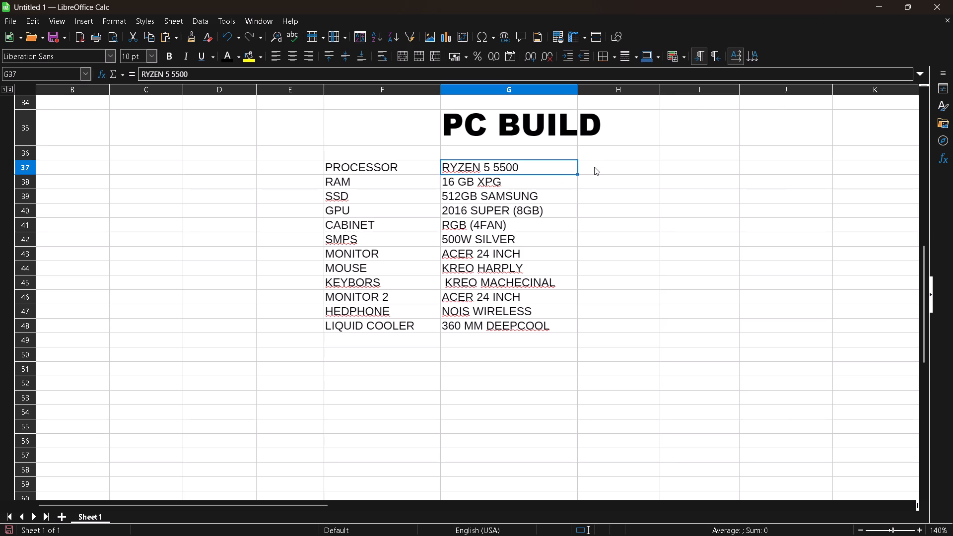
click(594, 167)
Enter the column headings COMPONMENT in cell F36 and TYPES in cell G36, above the parts list.
click(381, 149)
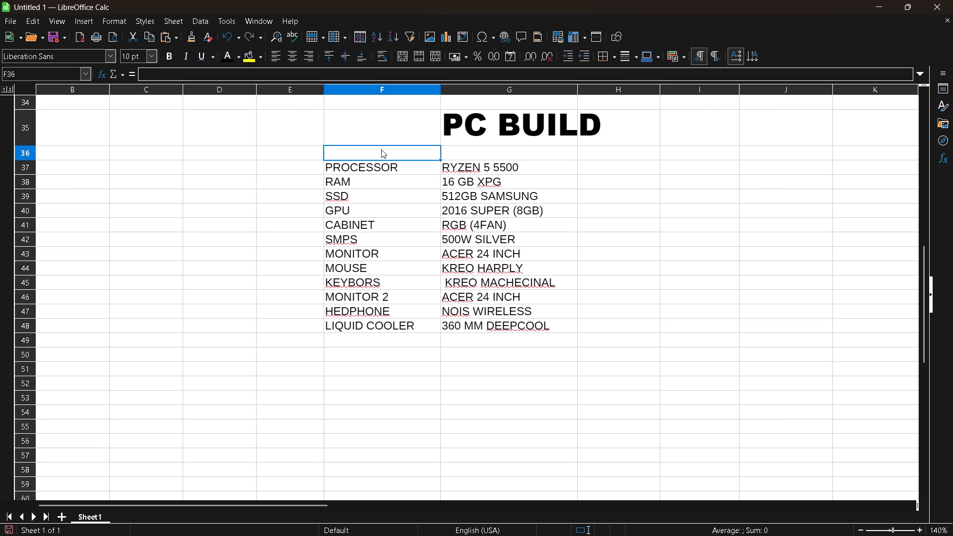
text(COMPO)
key(n)
text(MTNT)
key(BackSpace)
key(BackSpace)
key(BackSpace)
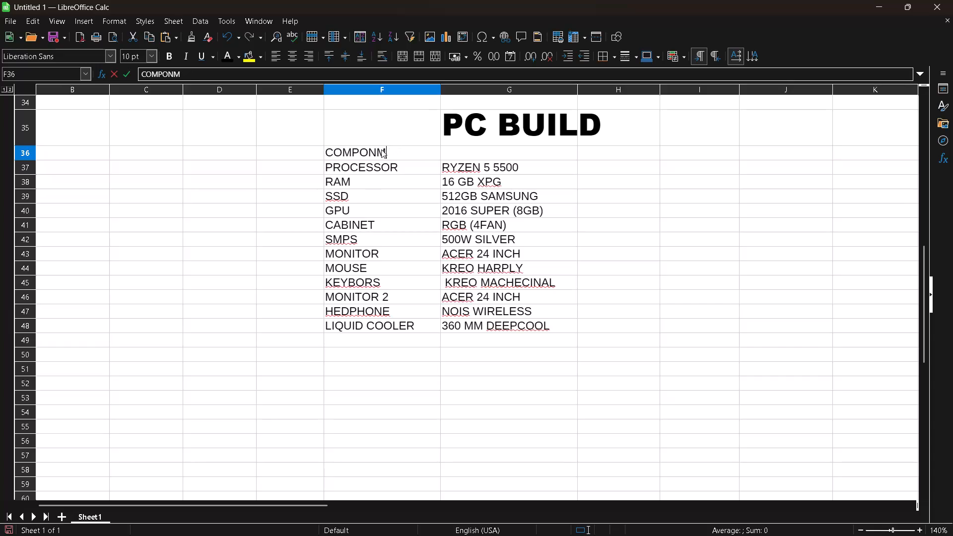
key(BackSpace)
key(m)
text(ENT)
key(Right)
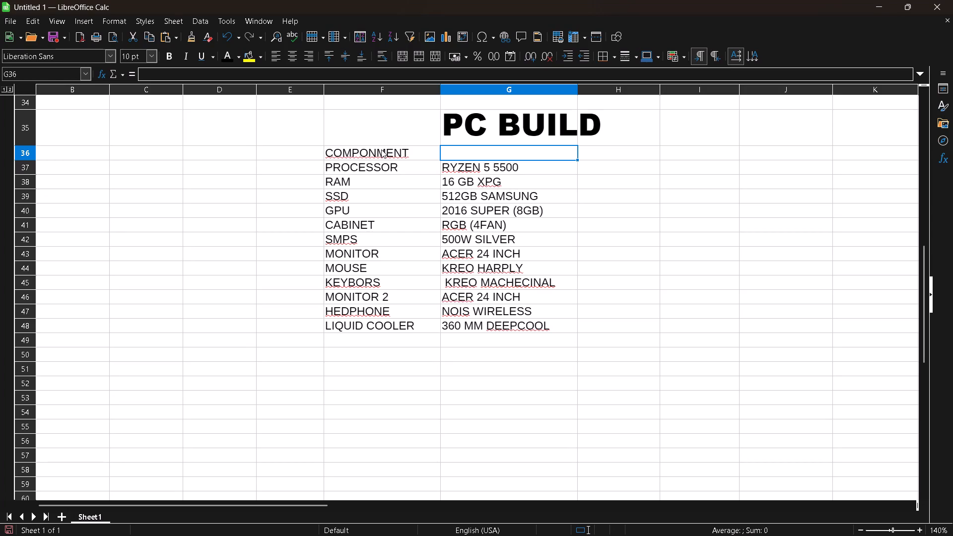
text(TYPES)
Copy the headings and parts list in F36:G48 and paste them one row lower from cell F37, overwriting the existing data.
key(shift+Down)
key(shift+Down)
key(shift+Down)
key(shift+Left)
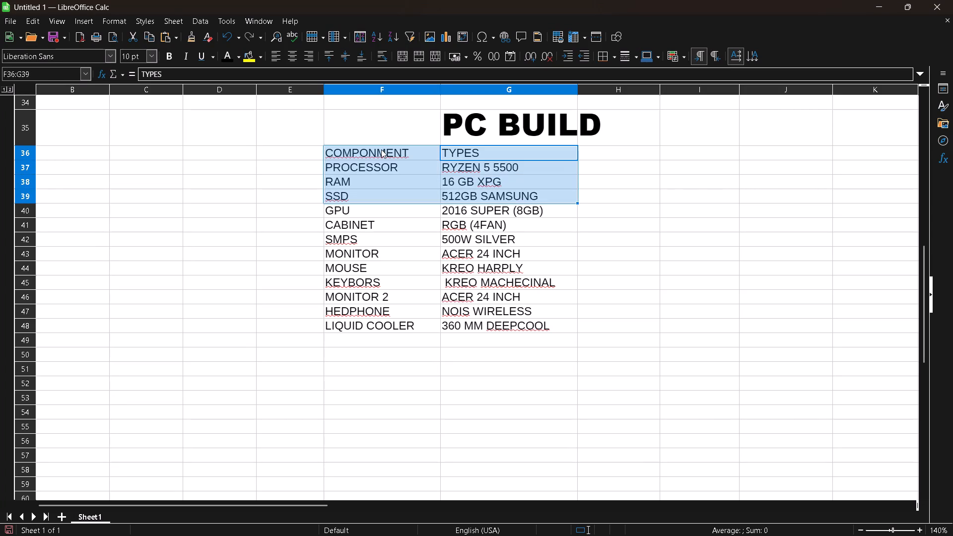
key(shift+Down)
key(shift+Down)
key(shift+Down)
key(shift+Down)
key(shift+Down)
key(shift+Down)
key(shift+Down)
key(shift+Down)
key(shift+Down)
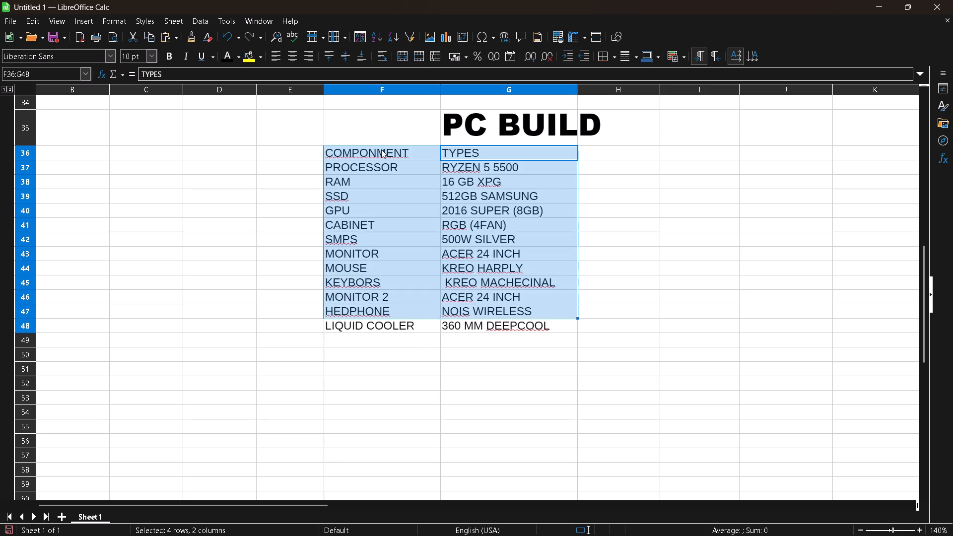
key(ctrl+c)
key(Down)
key(Left)
key(Left)
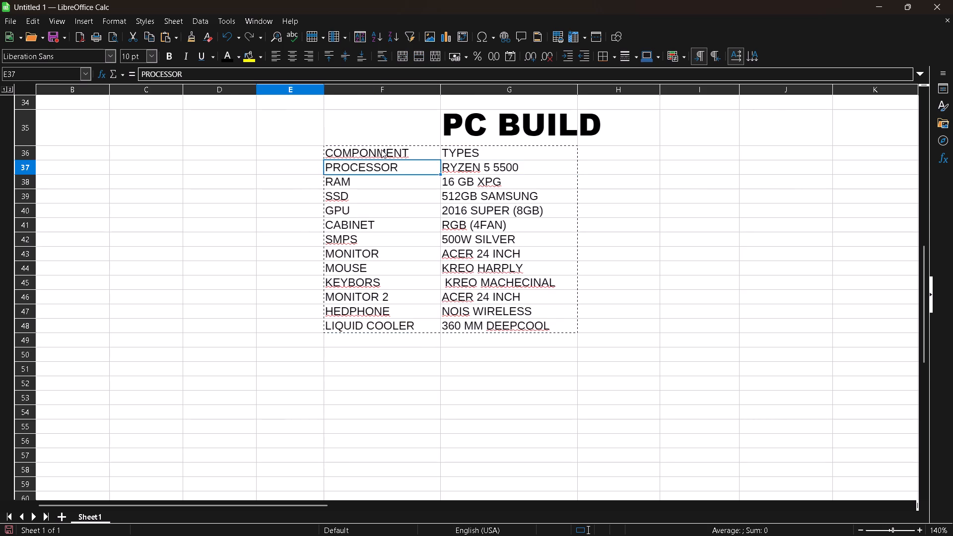
key(Right)
key(ctrl+v)
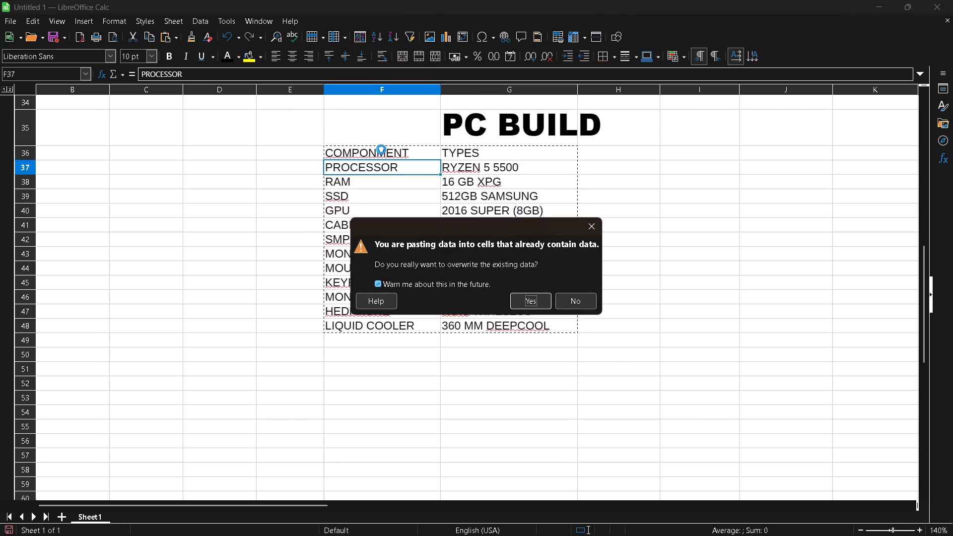
key(Return)
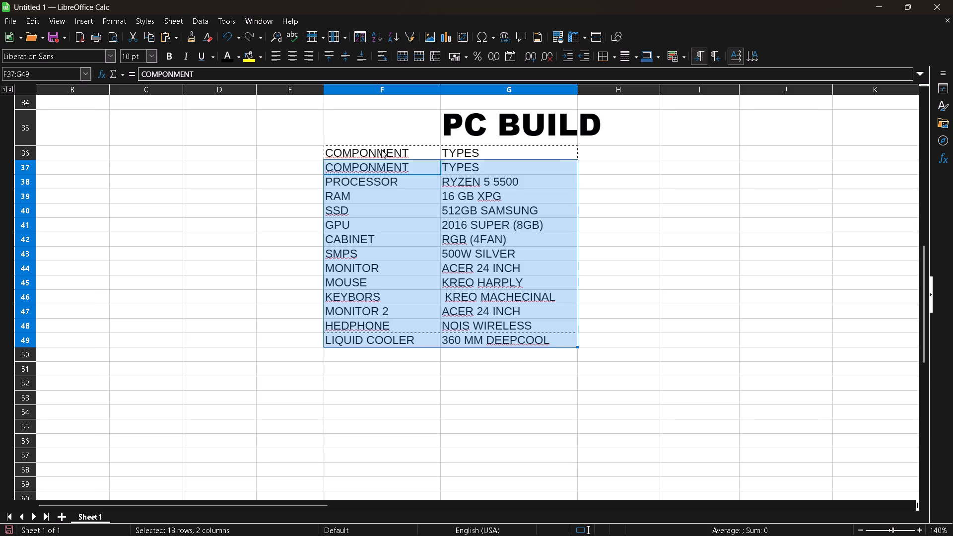
Clear the duplicate headings from cells F36 and G36.
click(381, 149)
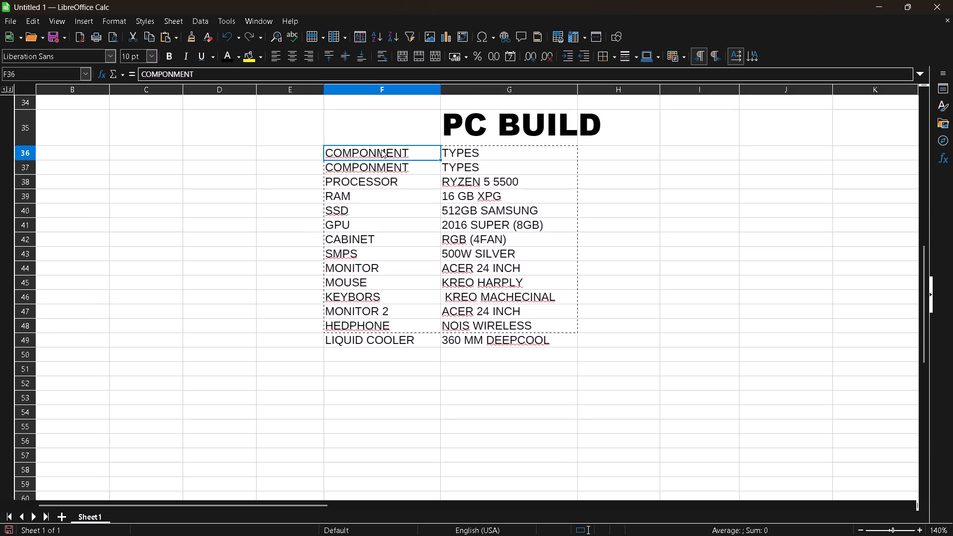
key(shift+Right)
key(BackSpace)
key(Return)
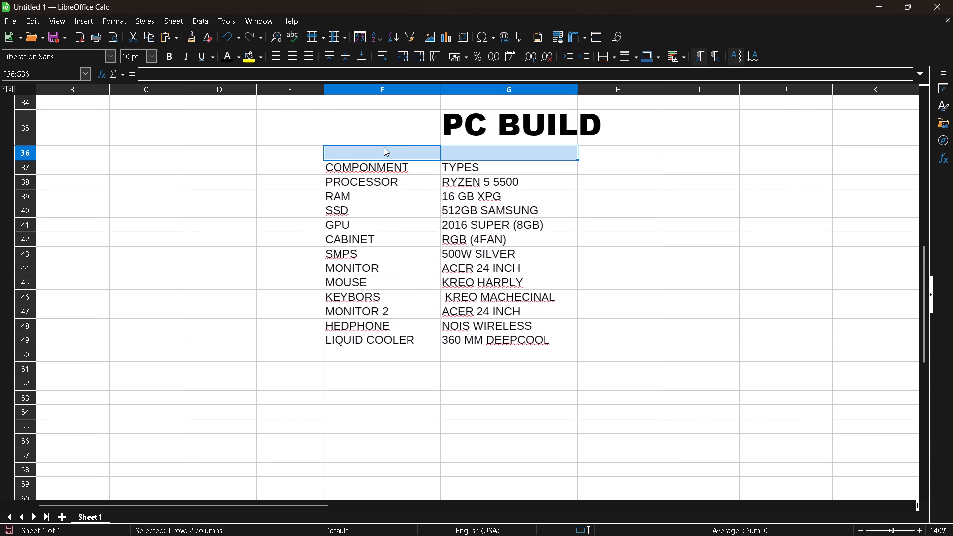
Enter RATE in cell H37 as the heading beside TYPES.
click(581, 158)
click(562, 165)
click(592, 166)
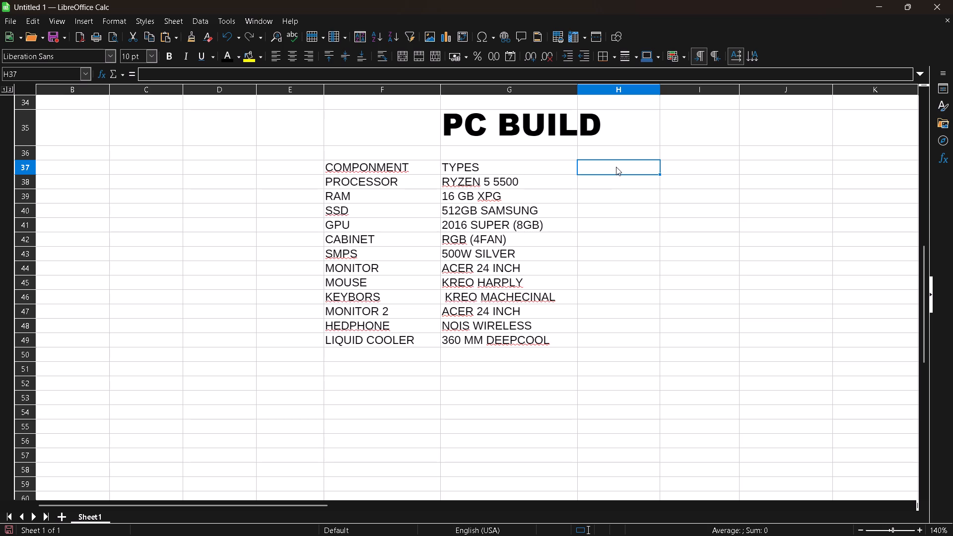
text(RATE)
key(Right)
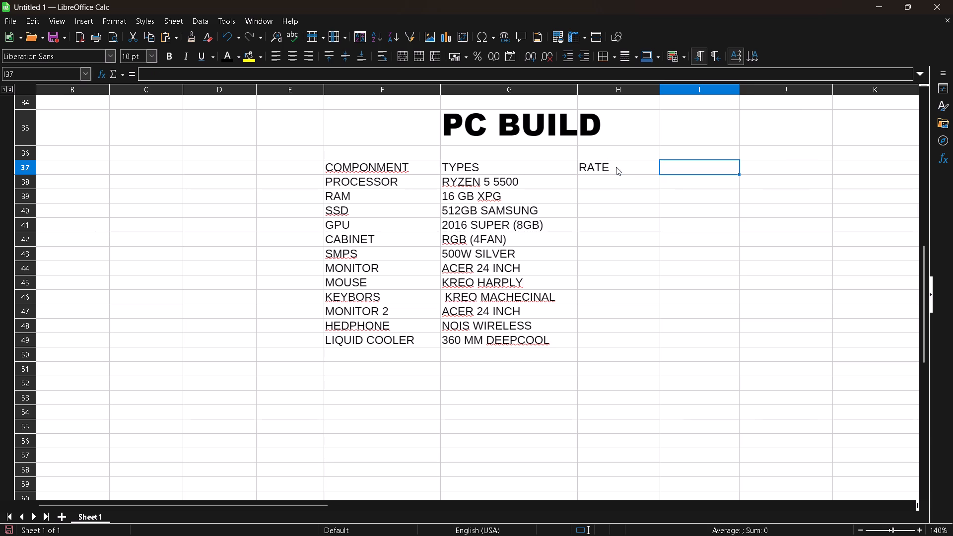
Enter DISCOUNT 15% in cell I37 as the heading beside RATE.
text(DISCOU)
text(NT)
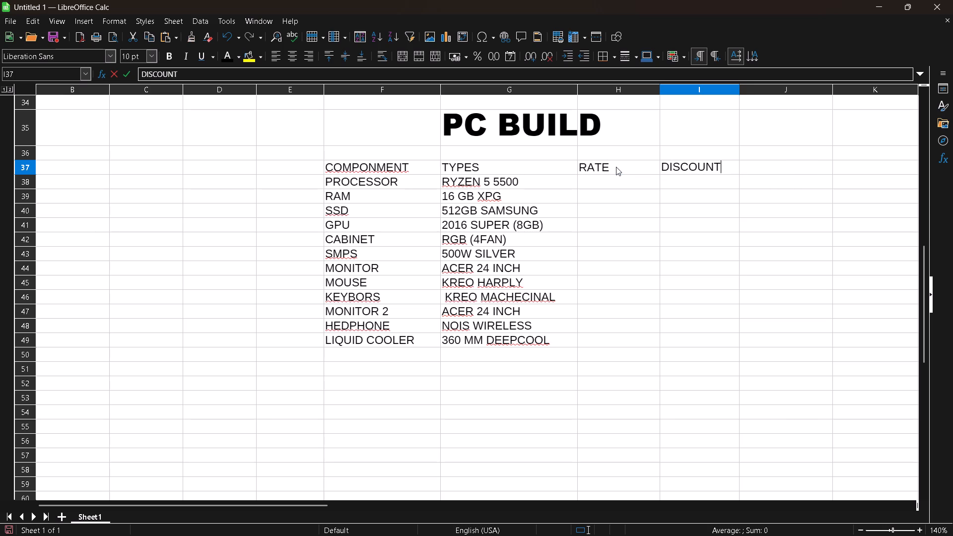
key(space)
text(15)
key(shift+dollar)
key(BackSpace)
key(shift+percent)
key(Return)
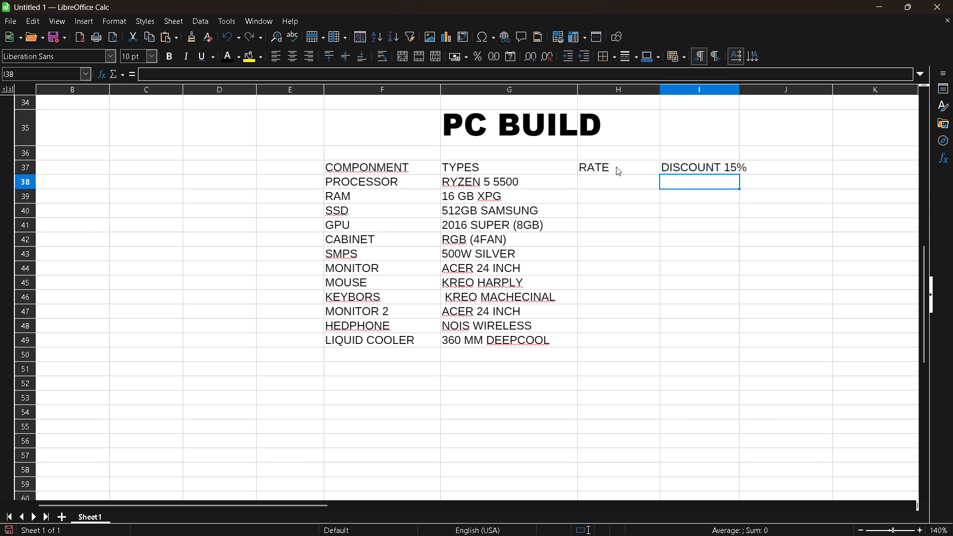
Enter GTS 18% in cell J37 as the heading beside the discount column.
key(Right)
key(Up)
text(GTS)
key(space)
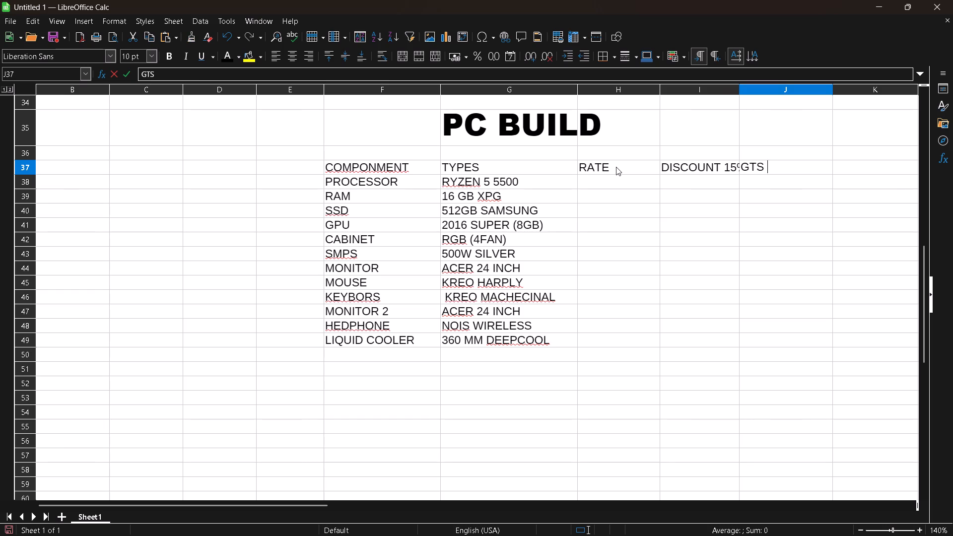
text(18)
key(shift+percent)
key(Return)
Enter GROSS RATE in cell K37 as the heading beside GTS 18%.
key(Right)
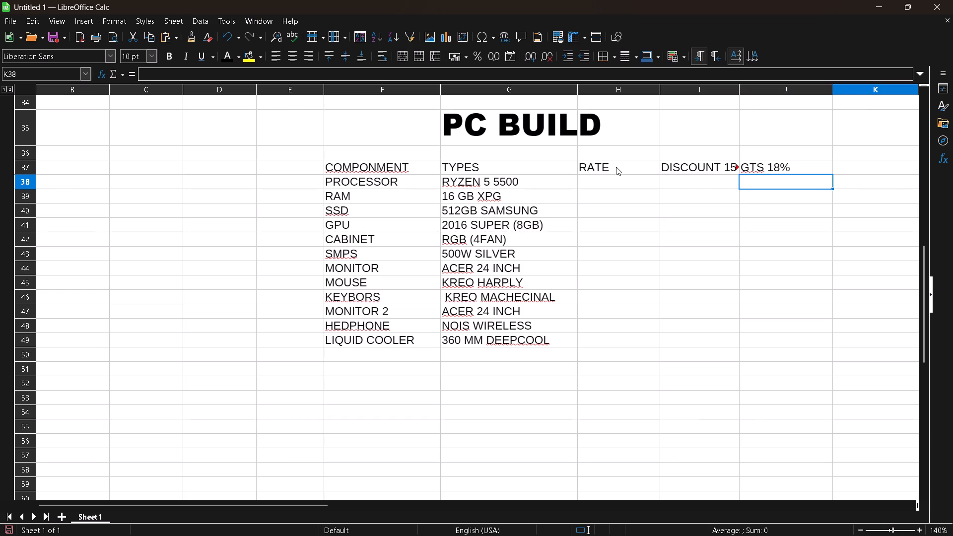
key(Up)
text(GRP)
key(BackSpace)
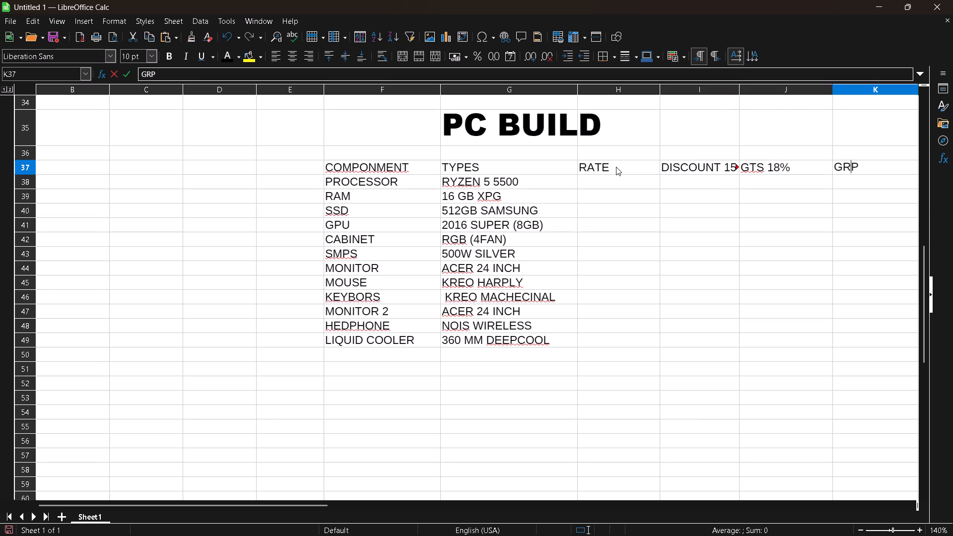
text(OSS RATE)
key(Down)
Enter 9500 in cell H38 as the rate for the processor.
key(Left)
key(Left)
key(Left)
key(Left)
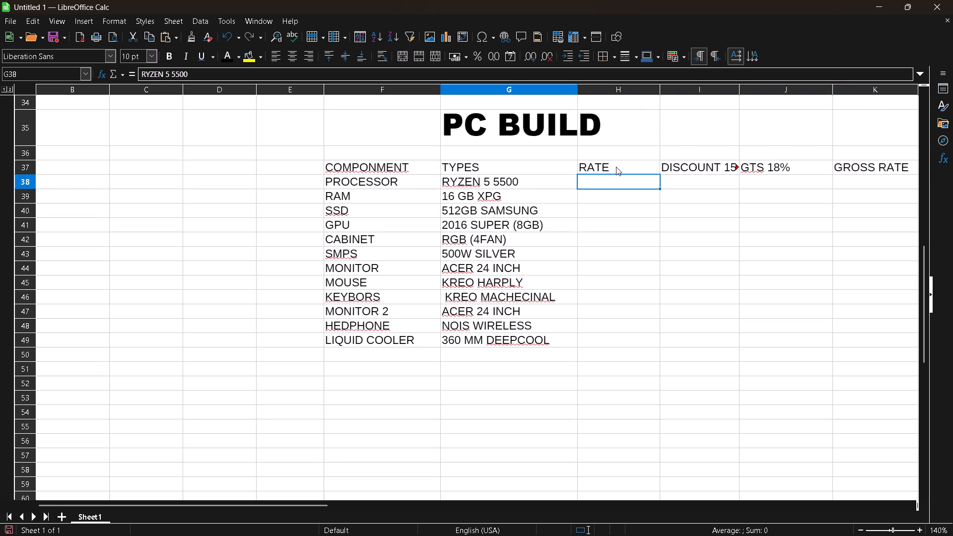
key(Right)
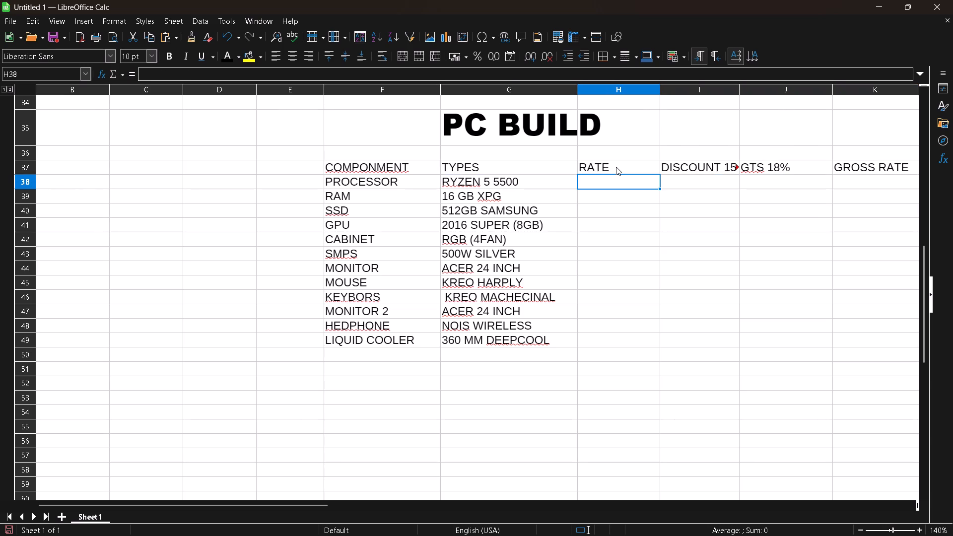
text(11)
key(BackSpace)
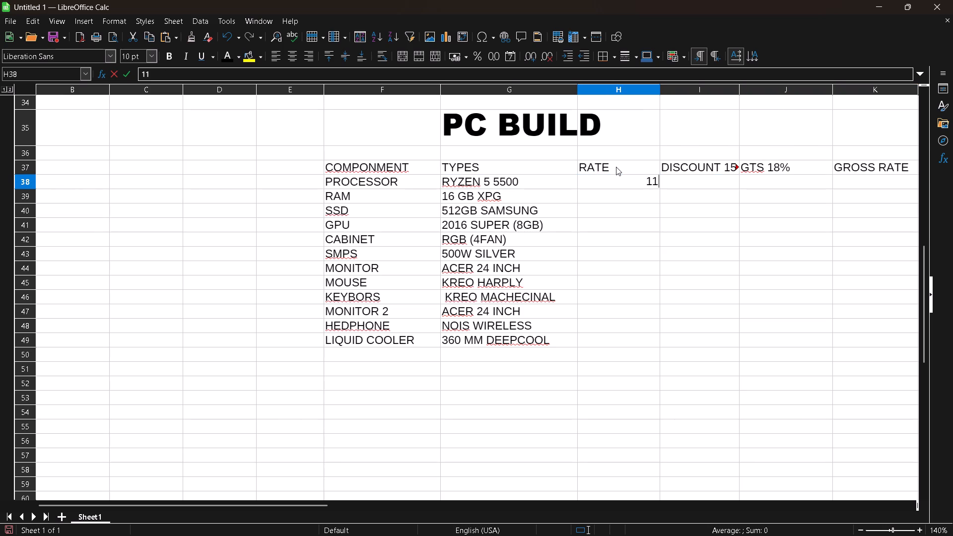
text(9500)
key(BackSpace)
key(BackSpace)
key(BackSpace)
key(BackSpace)
key(BackSpace)
text(9500)
key(Return)
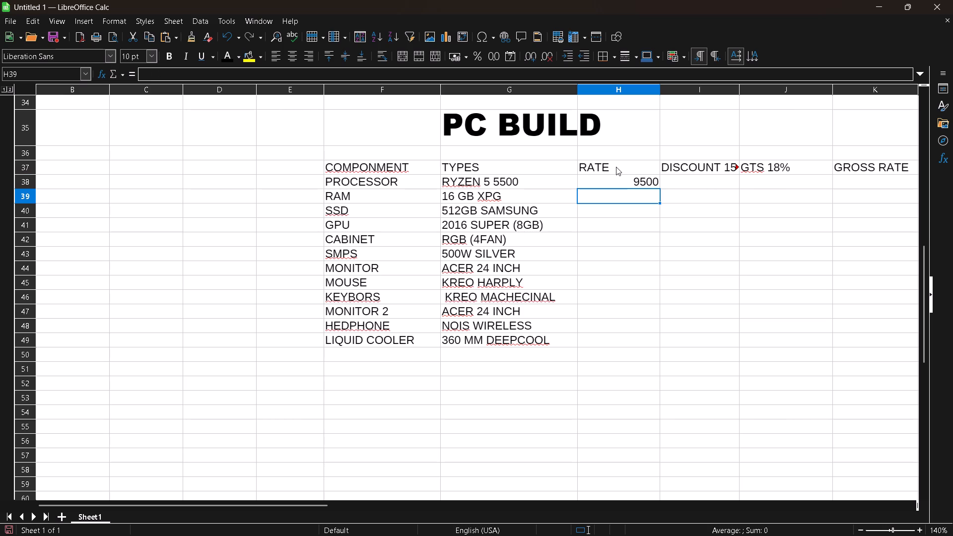
Enter the rates 11000 for the RAM, 4500 for the SSD and 16000 for the GPU in cells H39:H41.
key(8)
key(BackSpace)
text(11000)
key(Return)
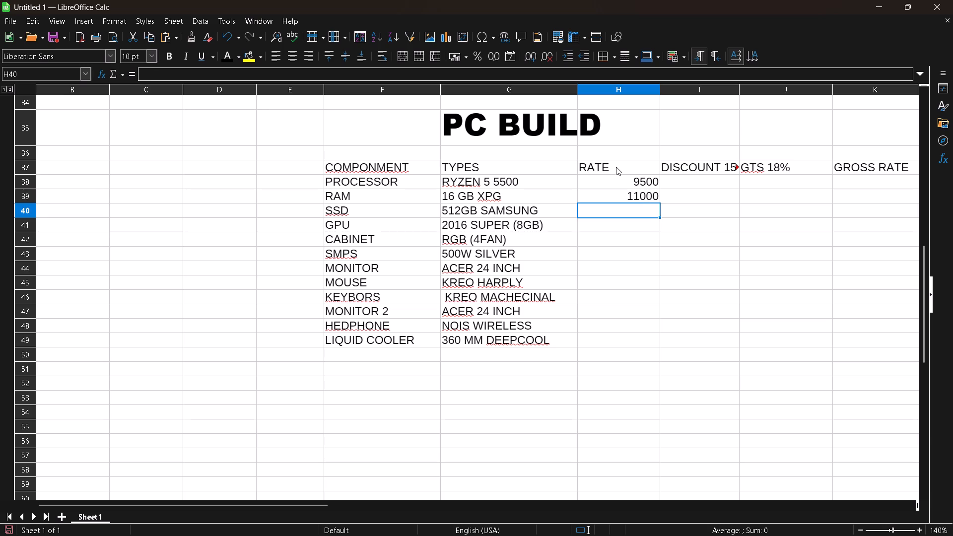
text(4500)
key(Return)
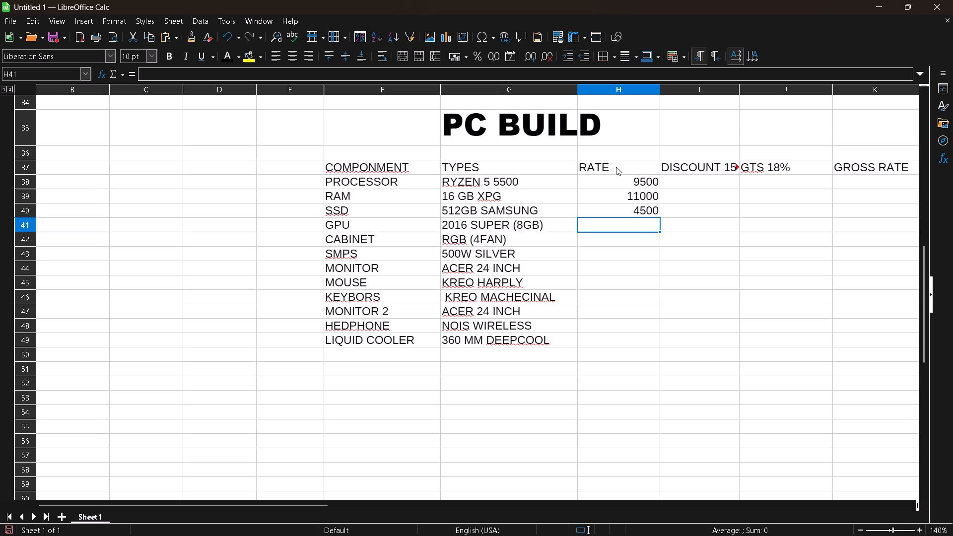
text(16000)
key(Return)
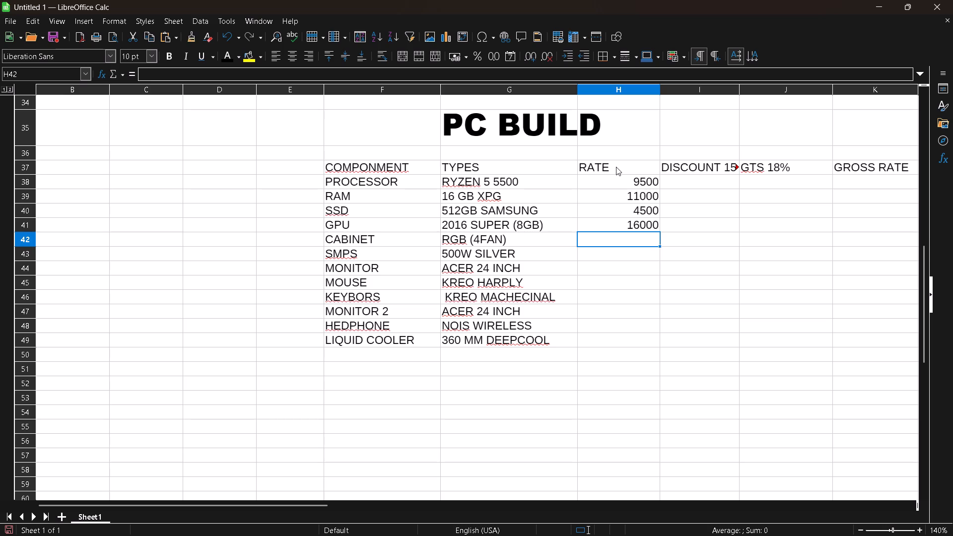
Enter the rates 2999 for the cabinet, 2500 for the SMPS and 6399 for the monitor in cells H42:H44.
text(2999)
key(Return)
text(2500)
key(Return)
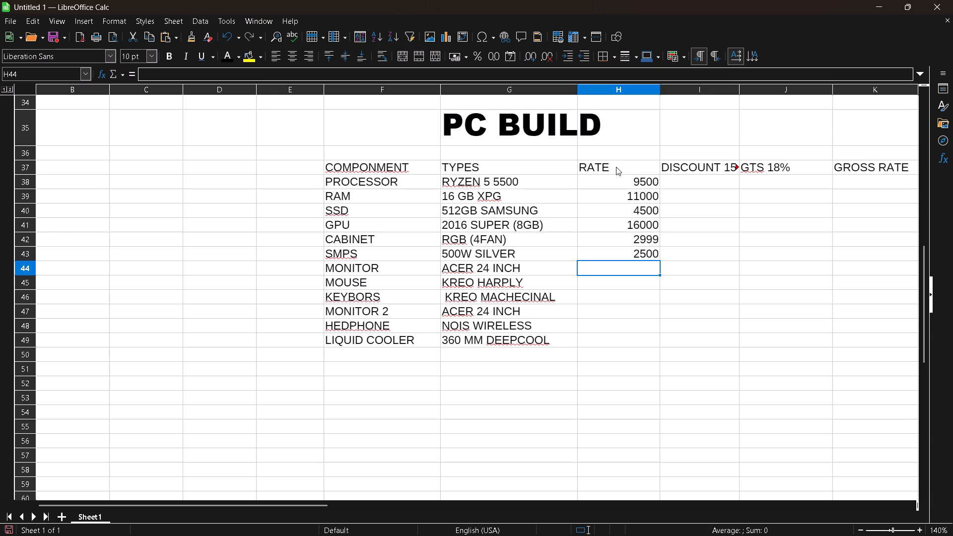
key(6)
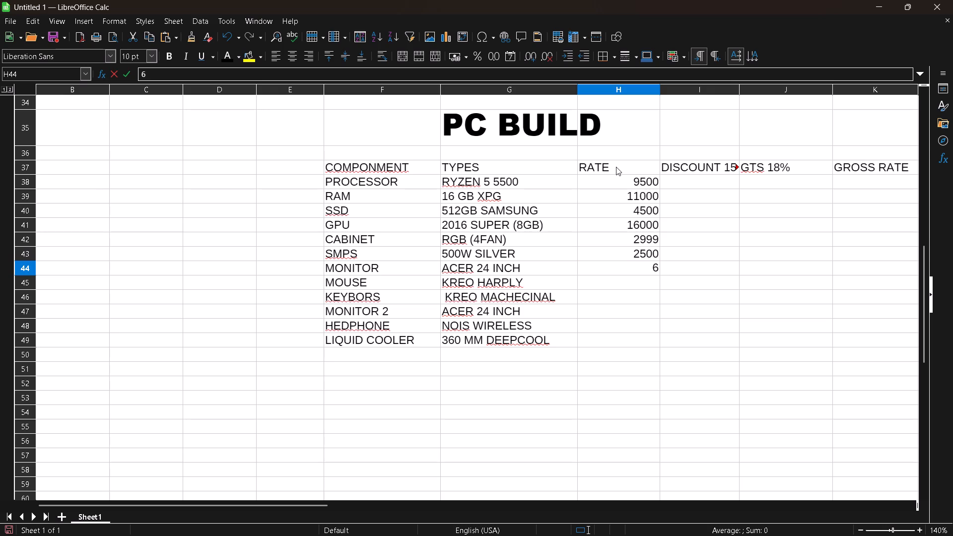
text(399)
key(Return)
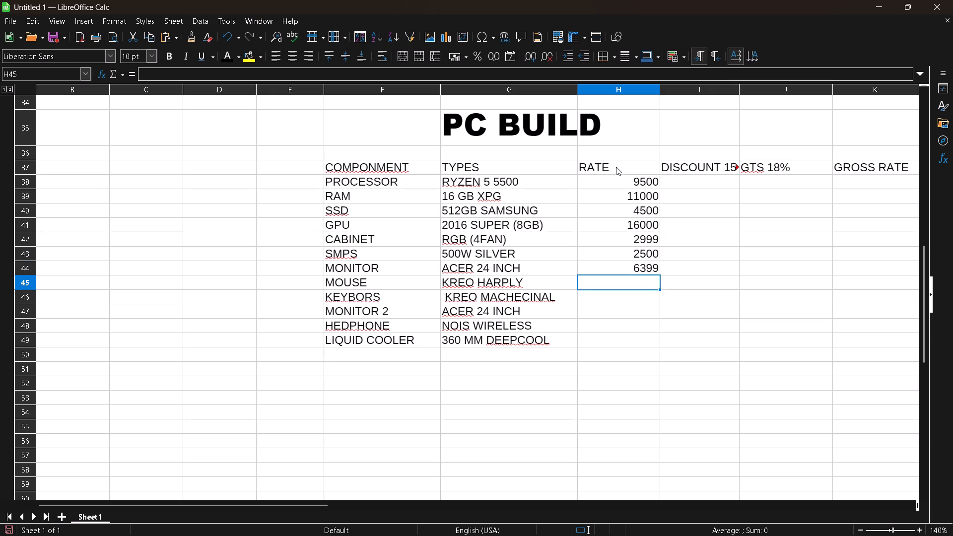
Enter the rates 499 for the mouse, 1199 for the keyboard and 6399 for MONITOR 2 in cells H45:H47.
text(499)
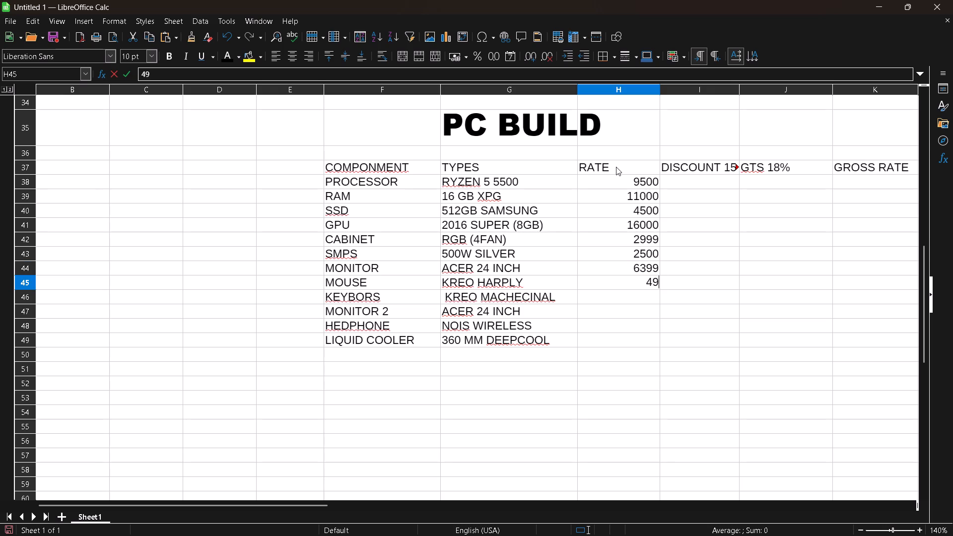
key(Return)
text(11)
text(99)
key(Return)
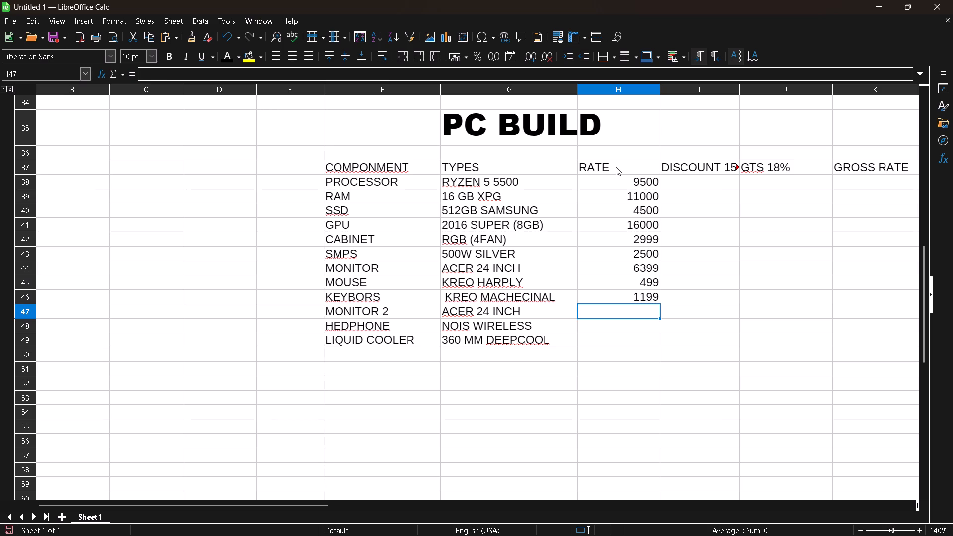
text(6399)
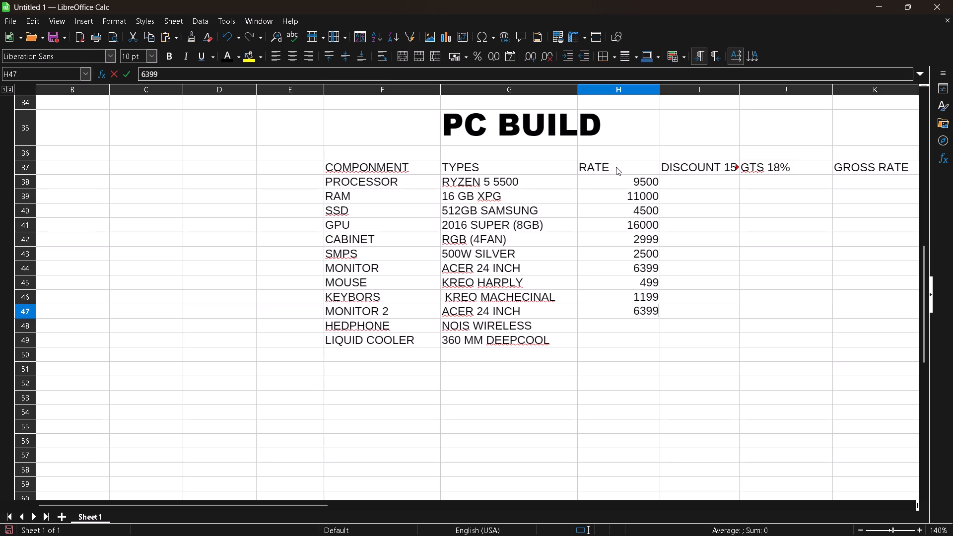
key(Return)
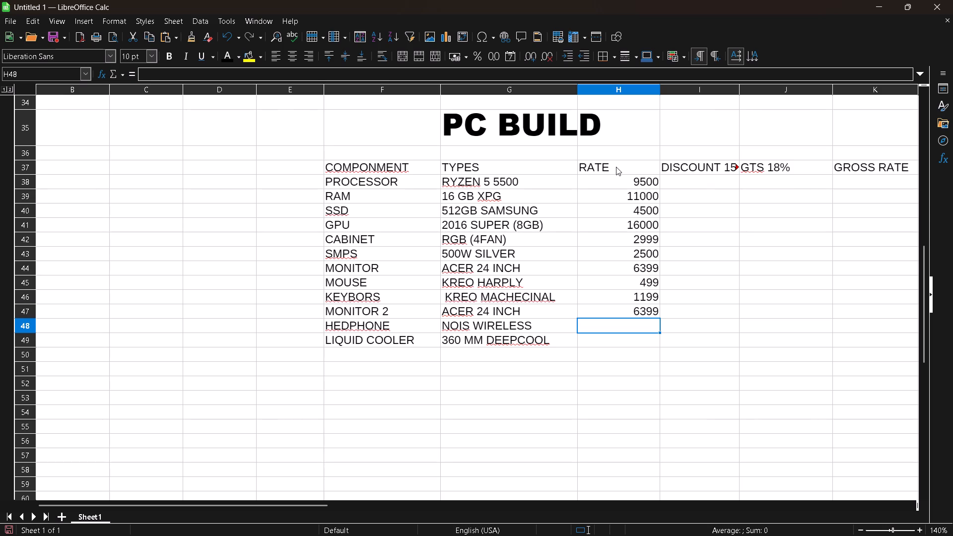
Enter the rates 1400 for the headphone and 5400 for the liquid cooler in cells H48:H49.
text(16)
key(BackSpace)
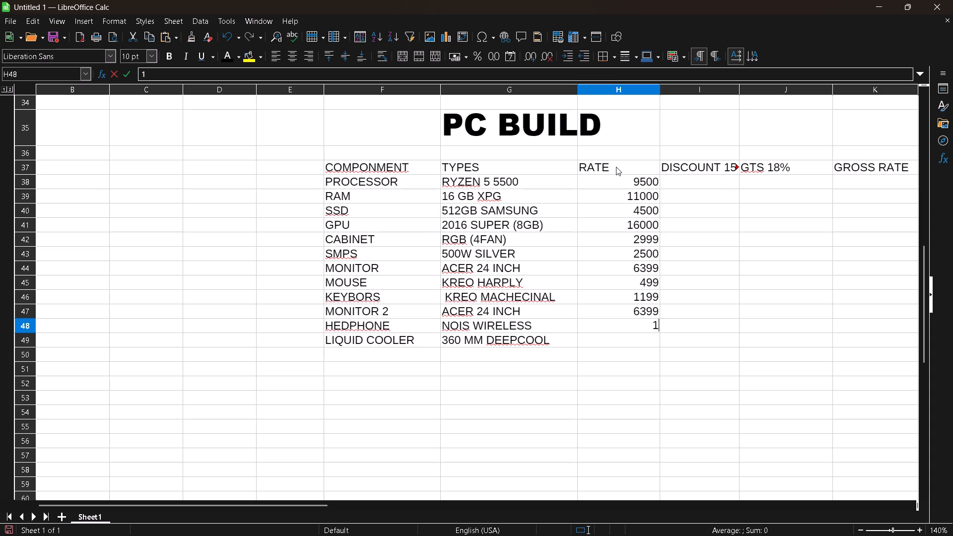
text(400)
key(Return)
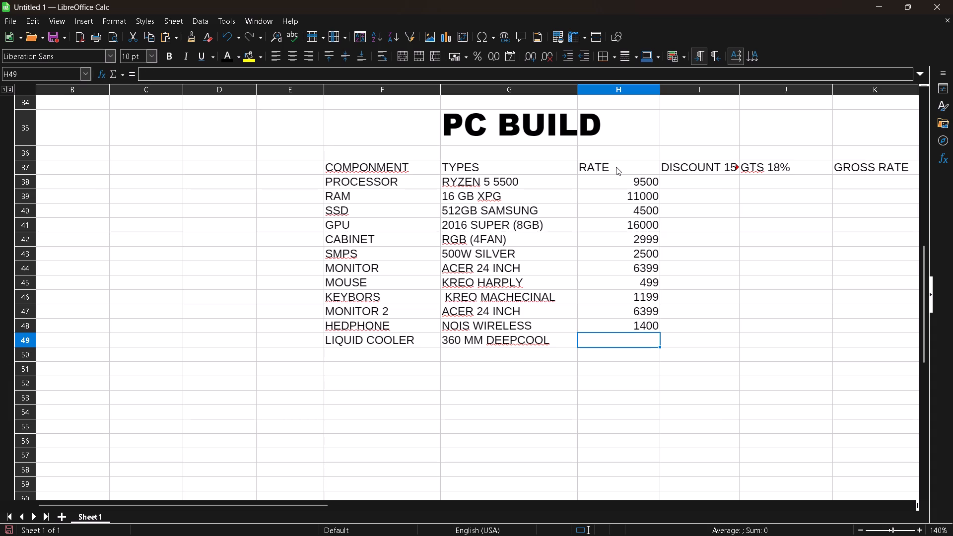
text(5400)
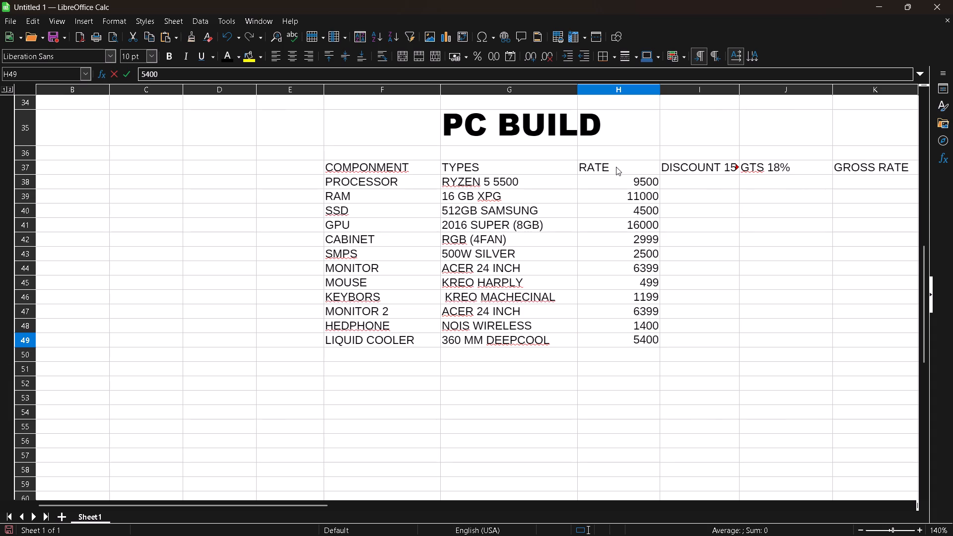
key(Right)
Calculate the processor's discount in cell I38 with the formula =H38*15%.
key(Up)
key(Up)
key(Up)
key(Up)
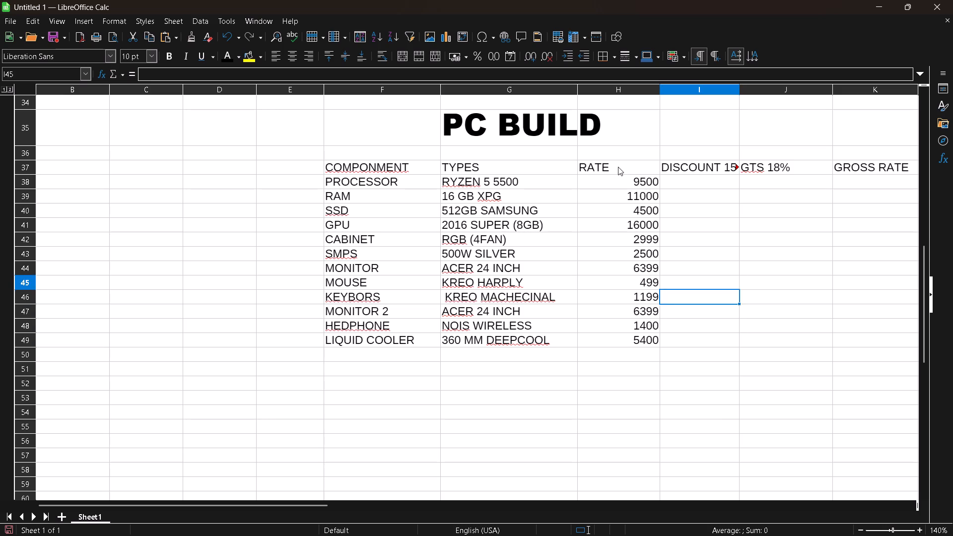
key(Up)
key(Up)
key(Up)
key(Up)
key(Up)
key(Up)
key(Up)
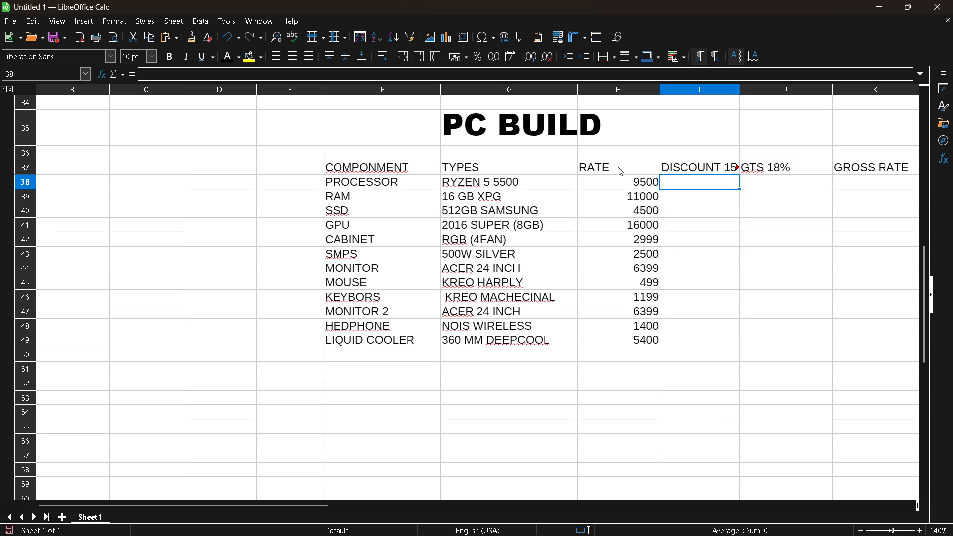
key(equal)
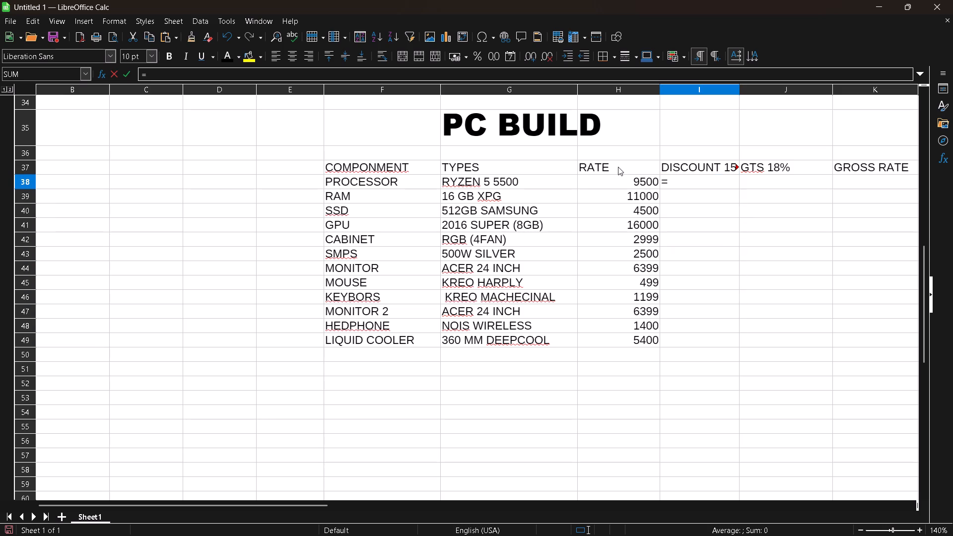
key(h)
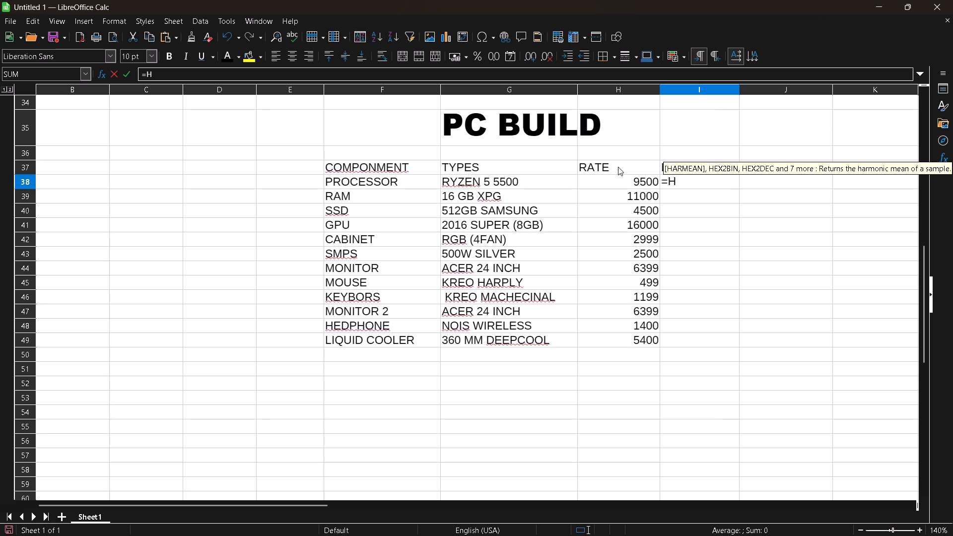
text(38)
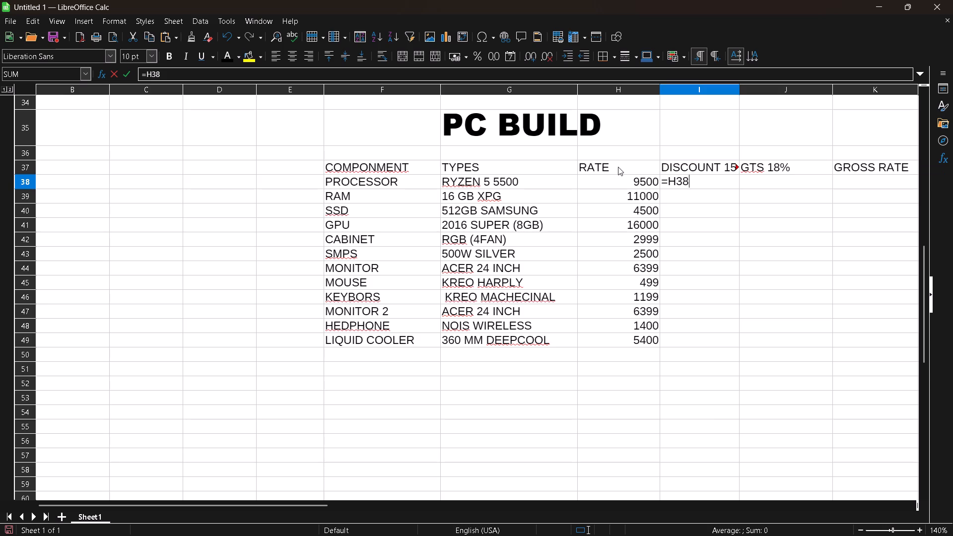
key(asterisk)
text(15)
key(shift+percent)
key(Return)
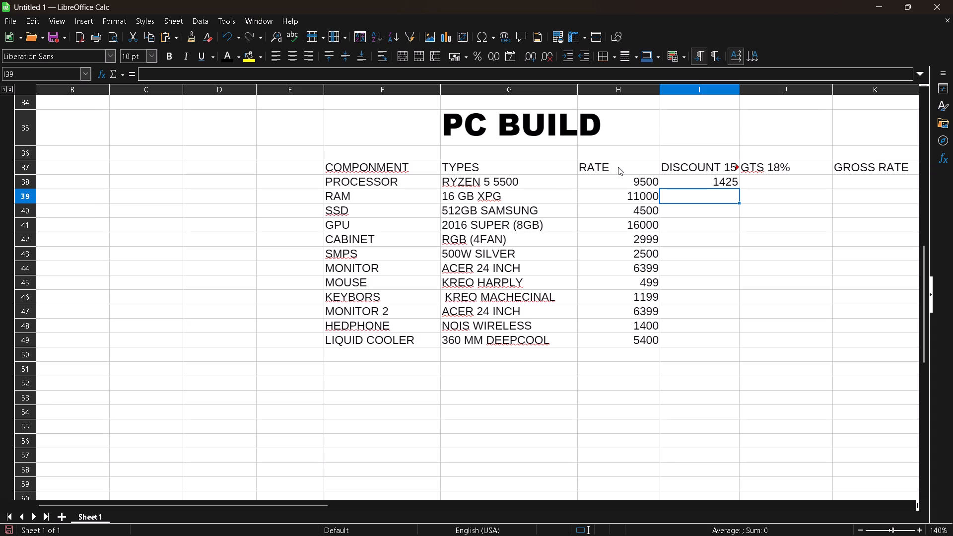
Calculate the RAM's discount in cell I39 with the formula =H39*15%.
key(equal)
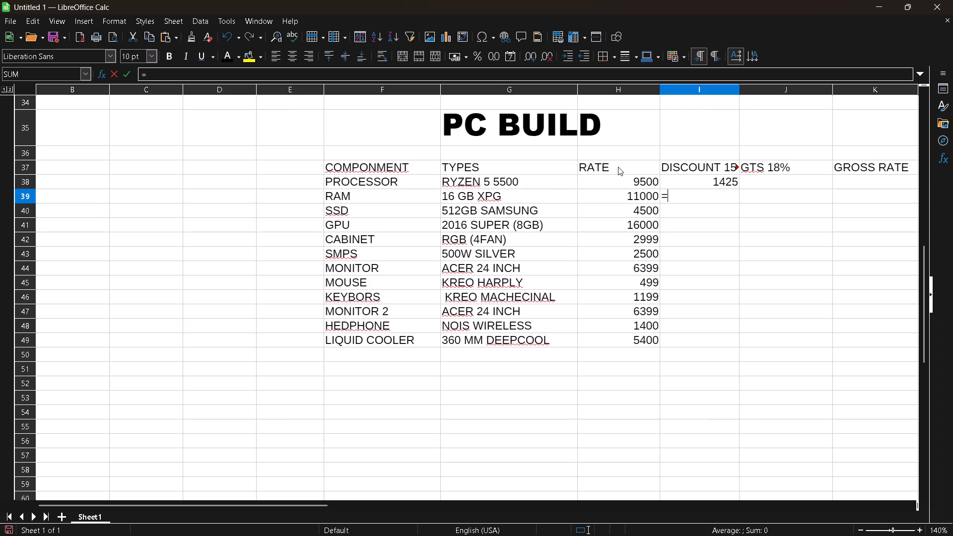
key(h)
text(39)
text(*15%)
key(Return)
Calculate the SSD's discount in cell I40 with the formula =H40*15%.
key(equal)
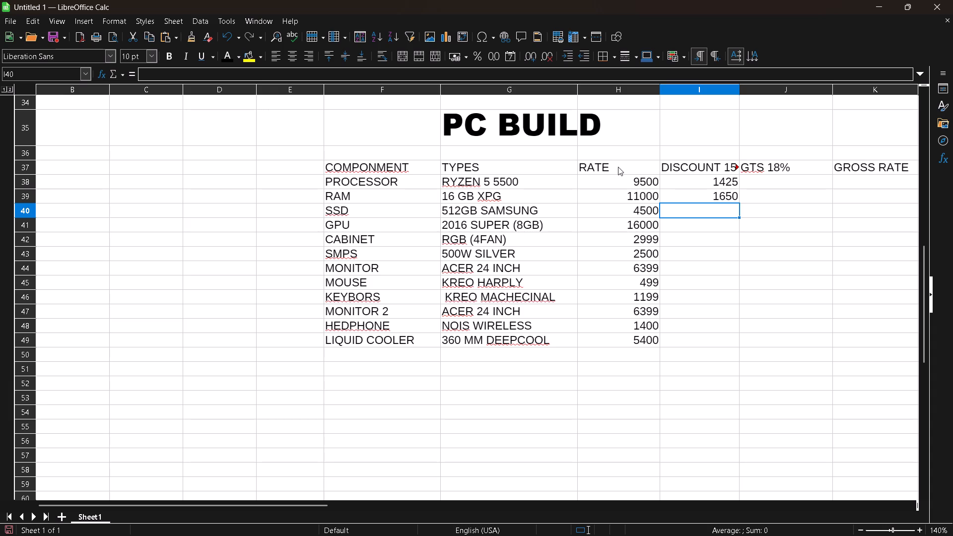
key(h)
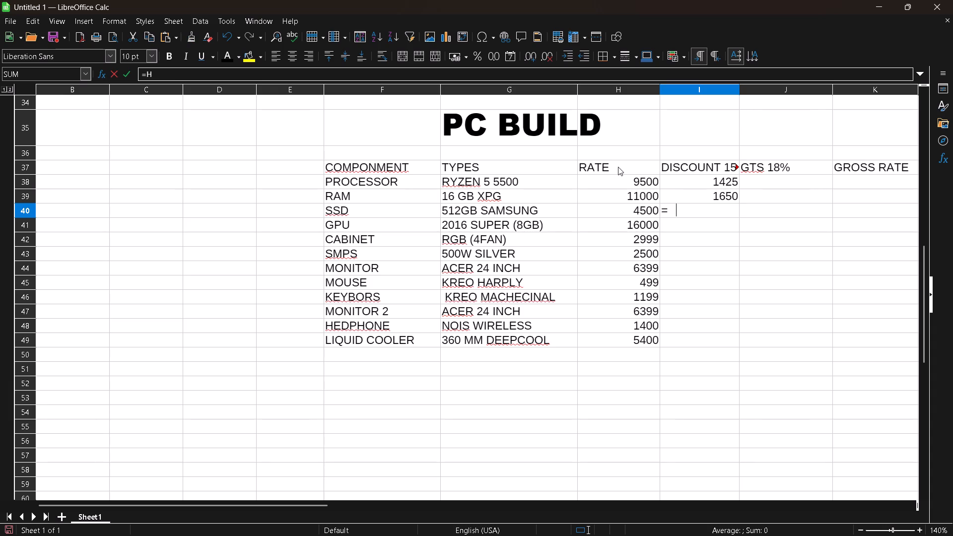
text(40*15)
key(shift+percent)
key(Return)
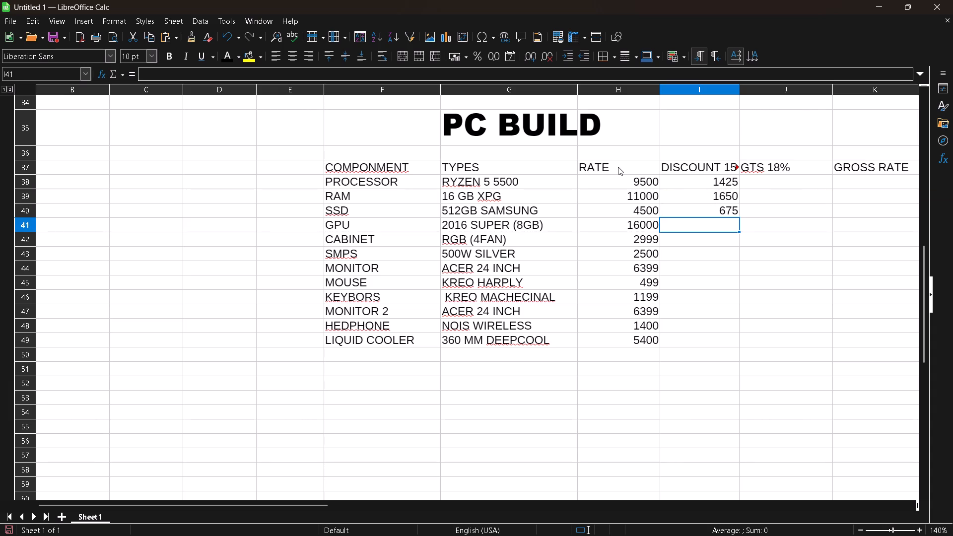
Calculate the GPU's discount in cell I41 with the formula =H41*15%.
key(equal)
key(h)
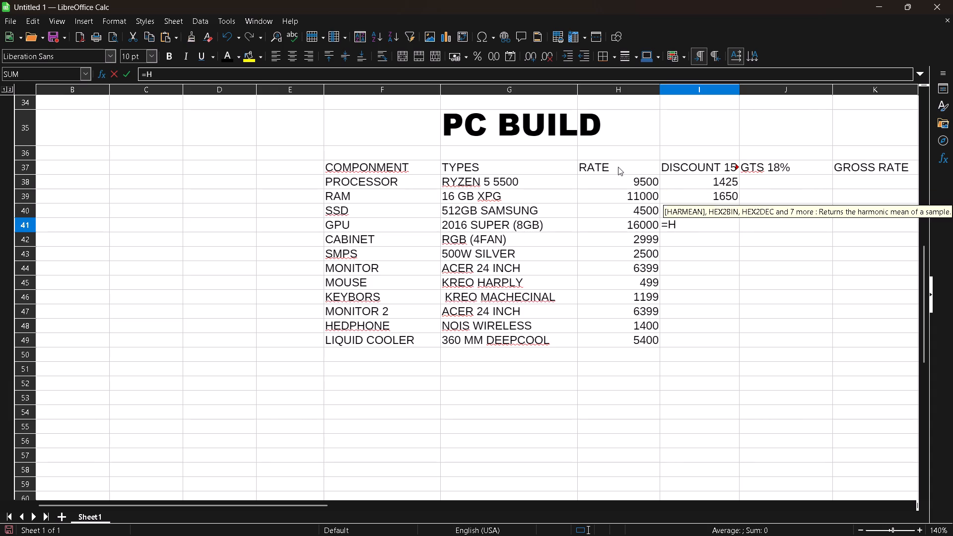
key(1)
key(BackSpace)
text(41*15)
key(shift+percent)
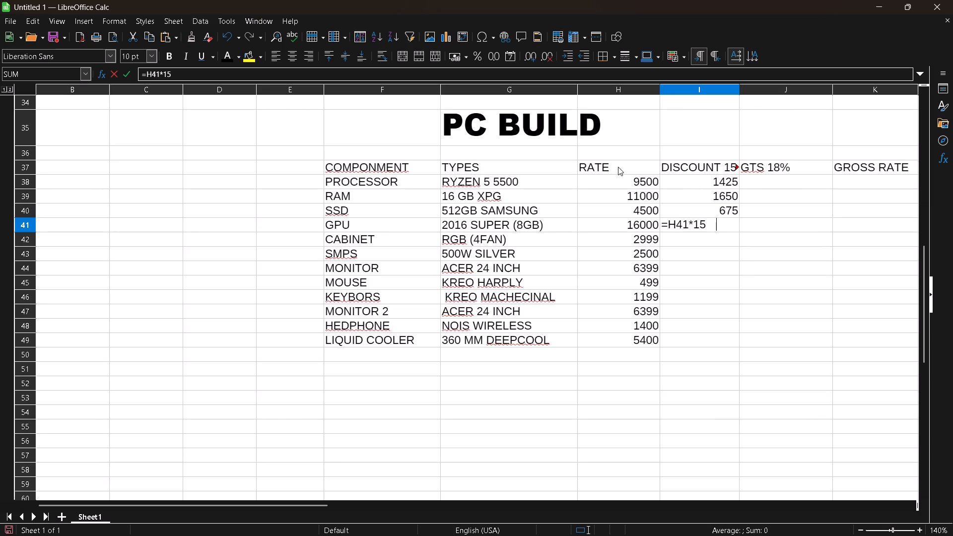
key(Return)
Calculate the cabinet's discount in cell I42 with the formula =H42*15%.
key(equal)
key(h)
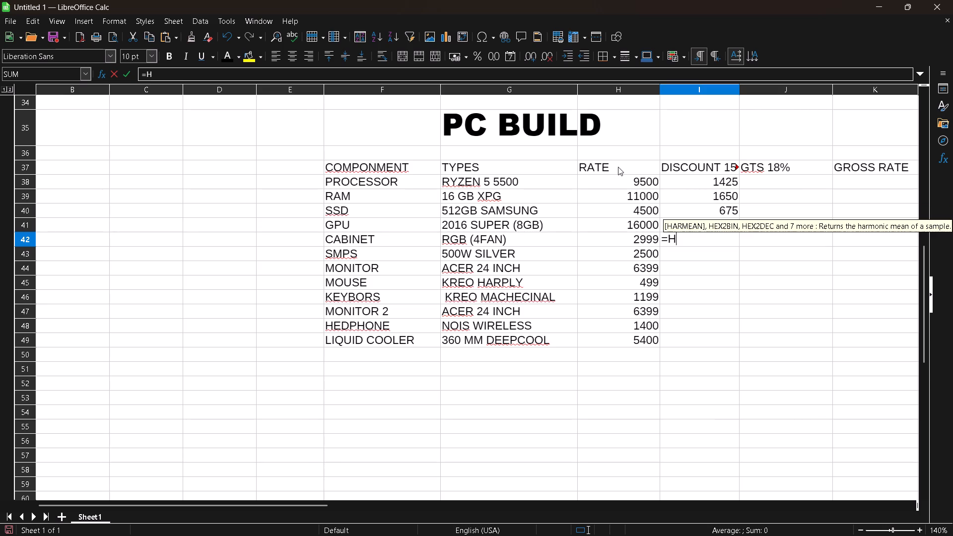
text(42)
key(asterisk)
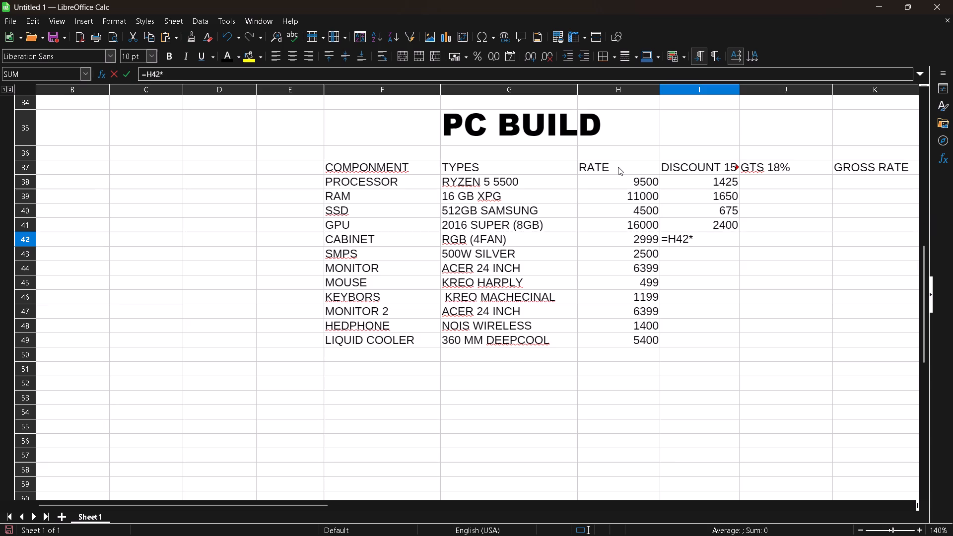
text(15)
key(shift+percent)
key(Return)
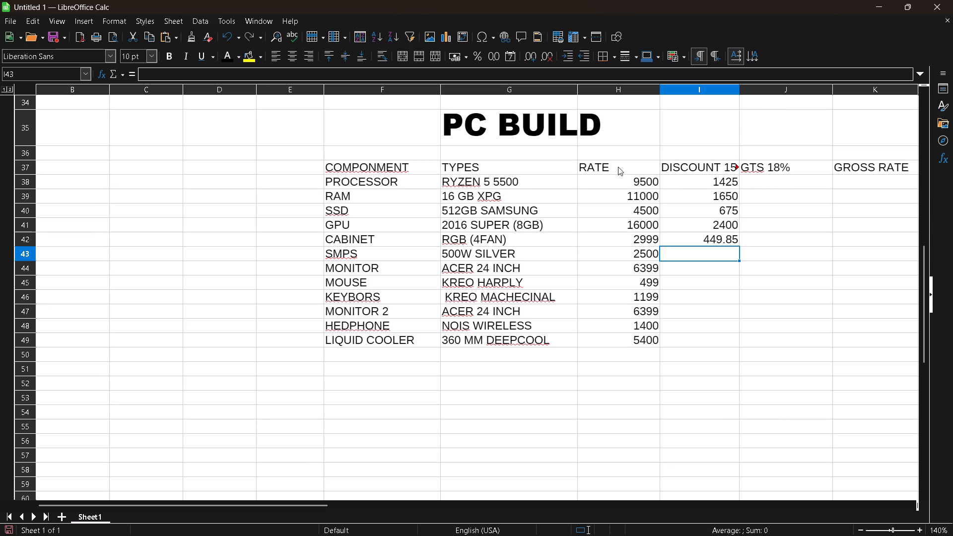
Calculate the SMPS discount in cell I43 with the formula =H43*15%.
key(equal)
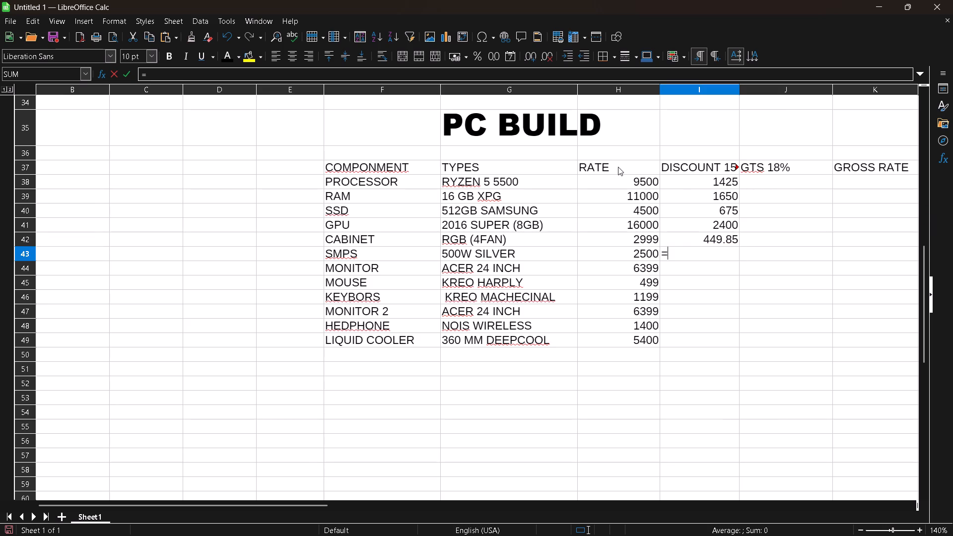
key(h)
text(43*15)
key(shift+percent)
key(Return)
Calculate the first monitor's discount in cell I44 with the formula =H44*15%.
key(h)
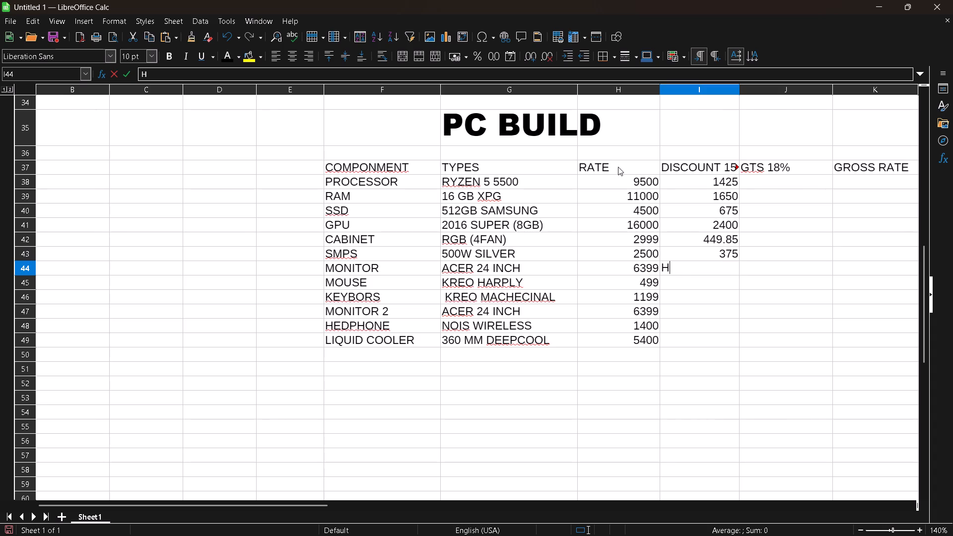
text(44*15%)
key(Return)
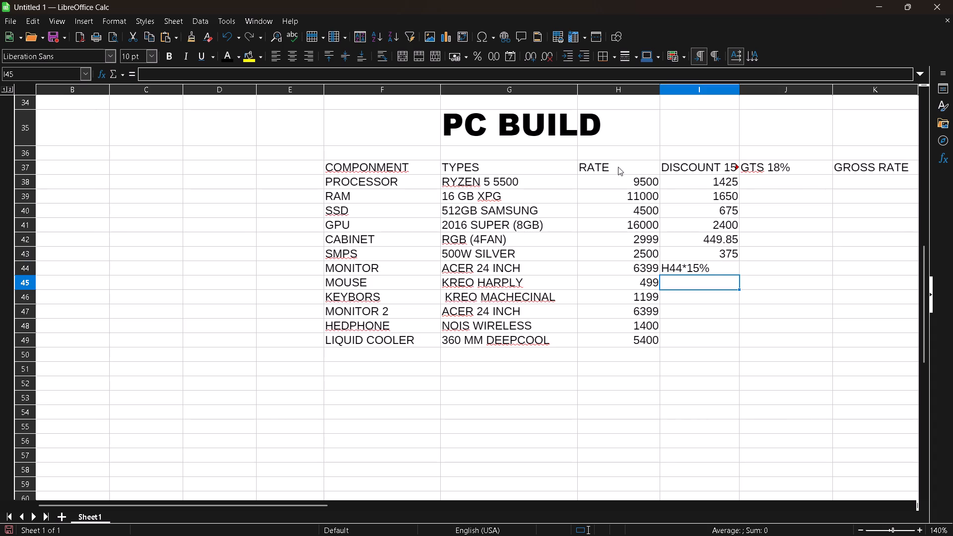
key(Up)
click(618, 167)
double_click(675, 268)
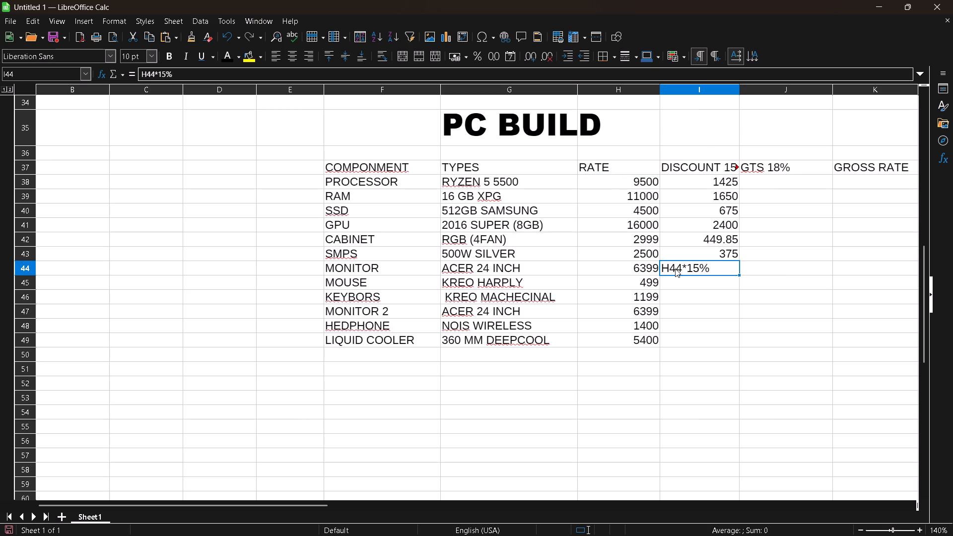
key(Left)
key(Left)
key(Left)
key(Left)
key(Left)
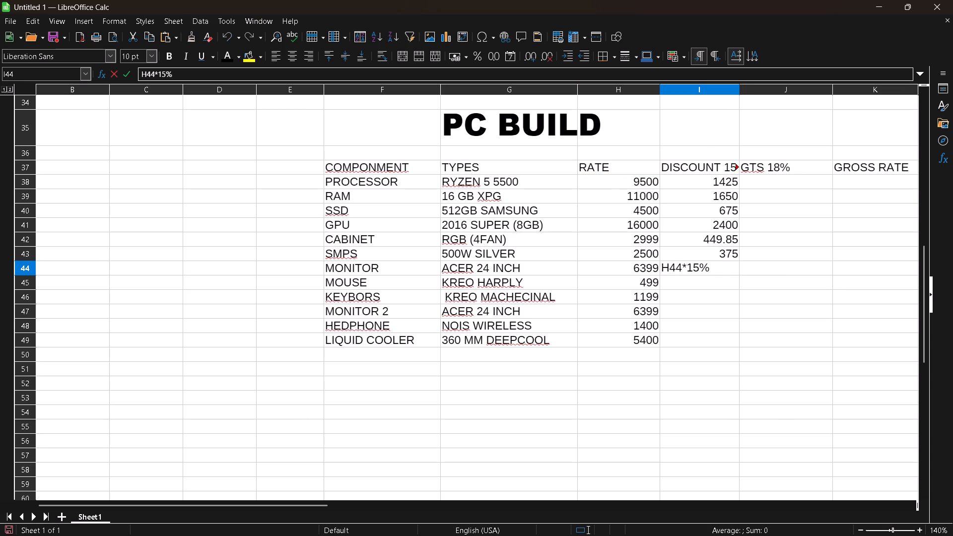
key(equal)
key(Return)
Calculate the mouse's discount in cell I45 with the formula =H45*15%.
key(equal)
key(h)
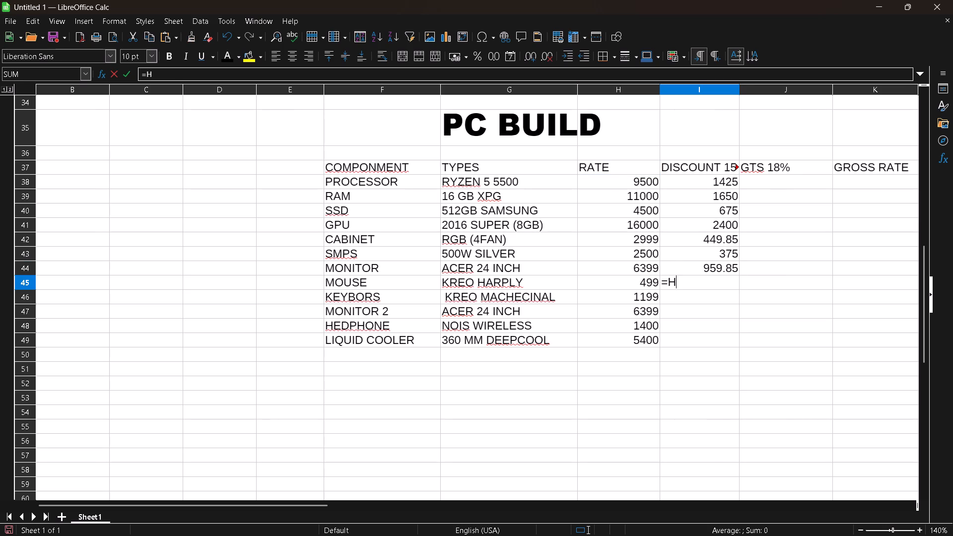
text(45*15%)
key(Return)
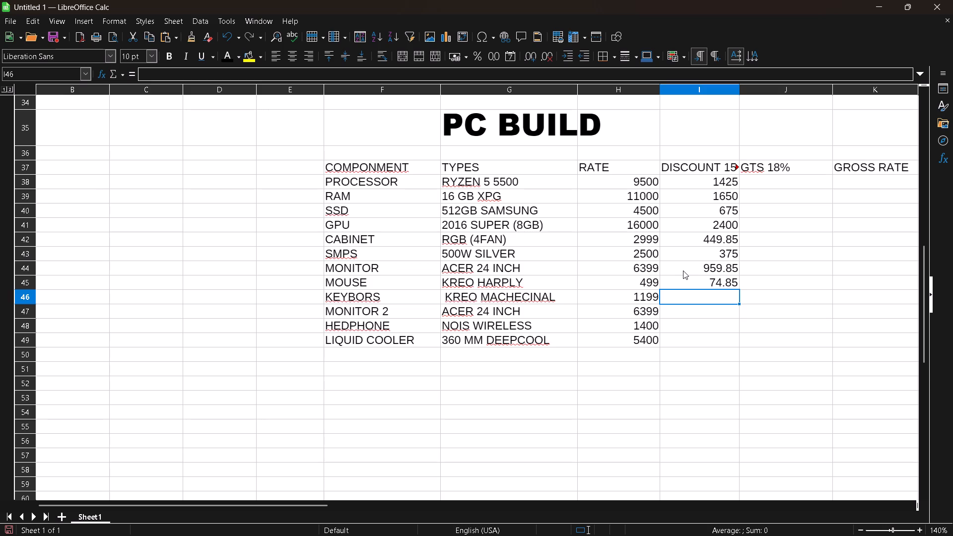
Calculate the keyboard's discount in cell I46 with the formula =H46*15%.
key(equal)
key(h)
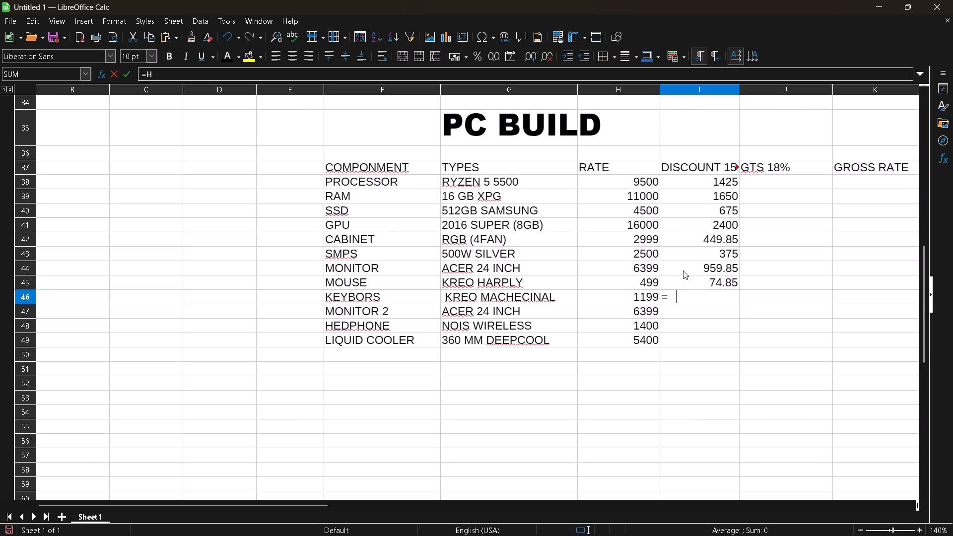
text(46)
text(*15)
key(shift+percent)
key(Return)
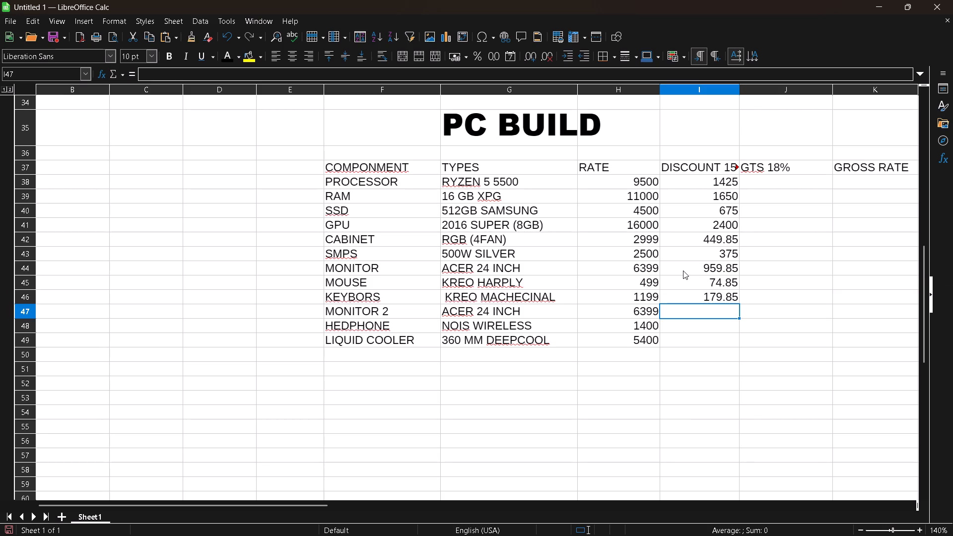
Calculate the discount for MONITOR 2 in cell I47 with the formula =H47*15%.
key(equal)
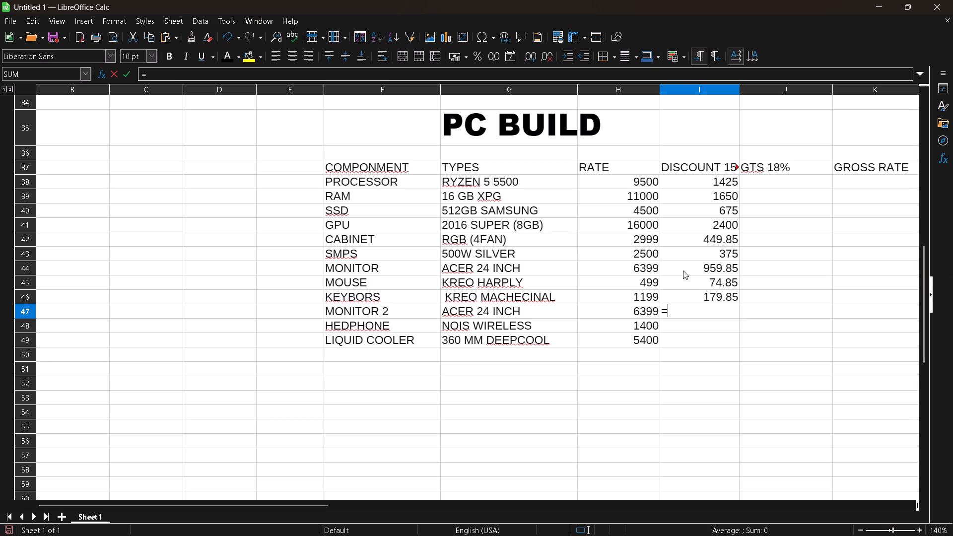
key(h)
text(47)
text(*15)
key(shift+percent)
key(Return)
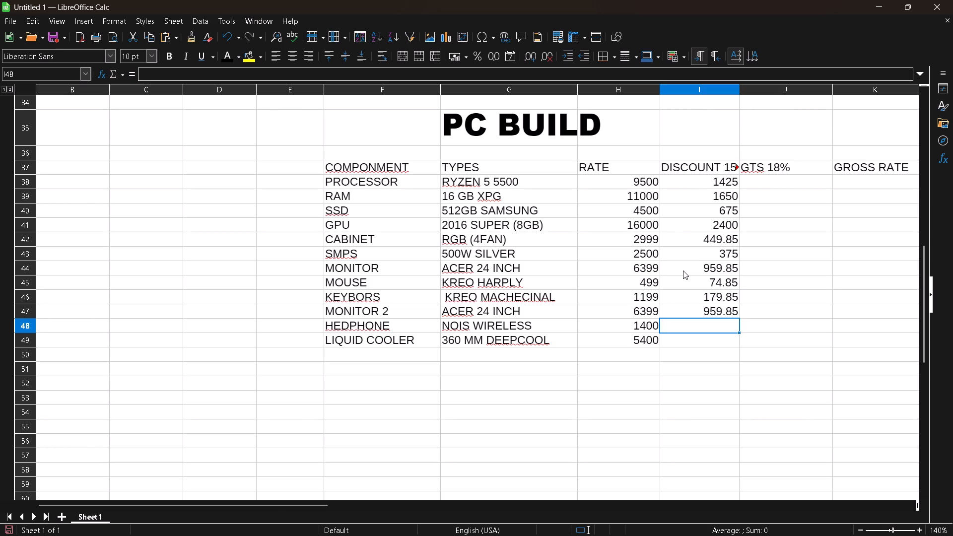
Calculate the headphone's discount in cell I48 with the formula =H48*15%.
key(equal)
key(h)
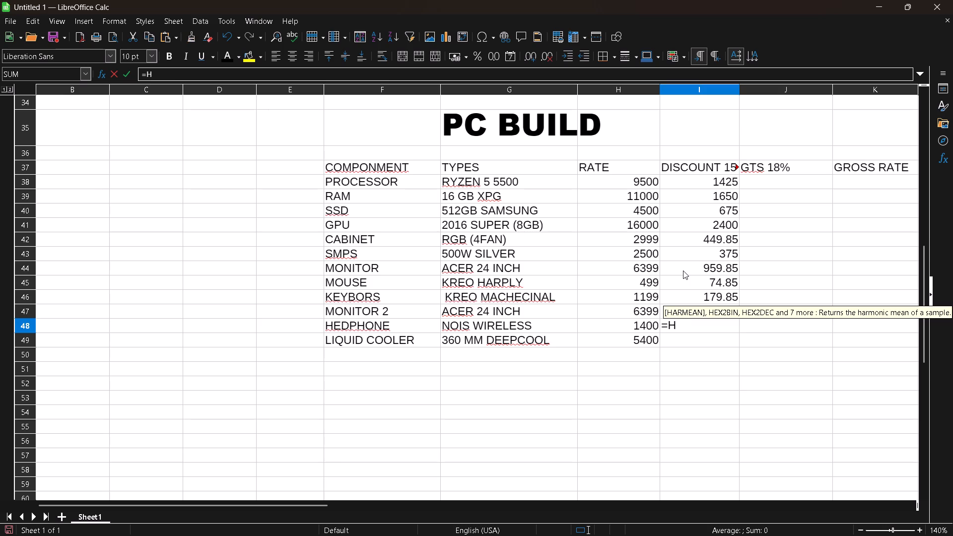
text(48)
key(asterisk)
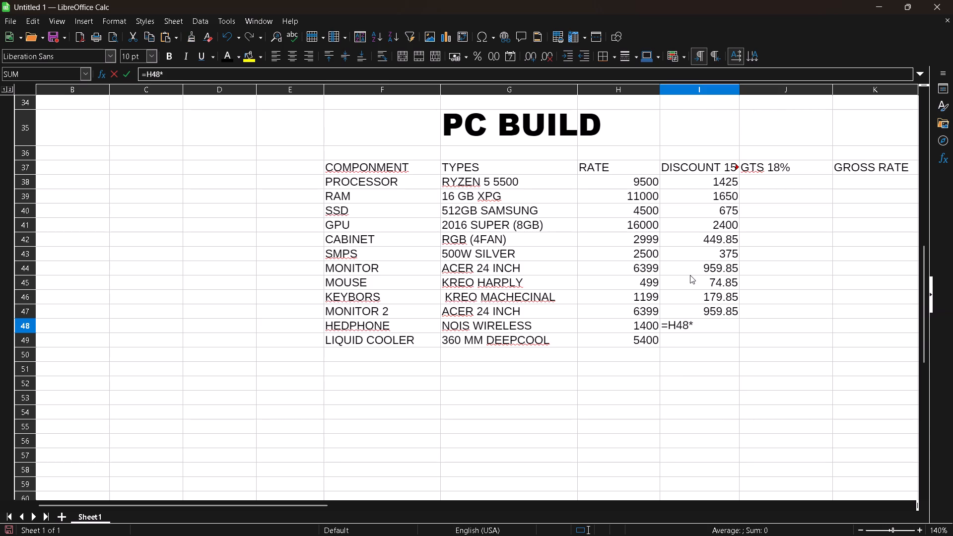
text(15)
key(shift+percent)
key(Return)
Calculate the liquid cooler's discount in cell I49 with the formula =H49*15%.
key(Right)
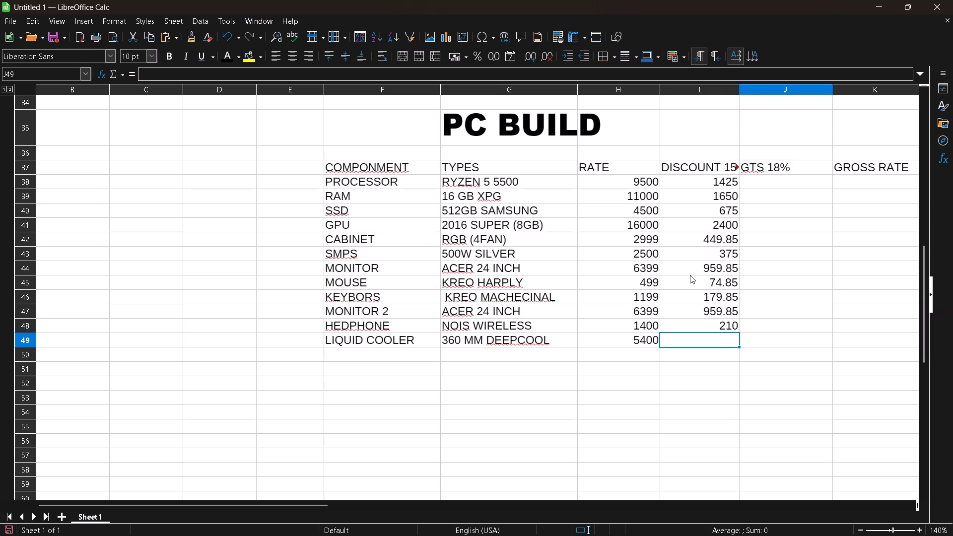
key(Left)
key(equal)
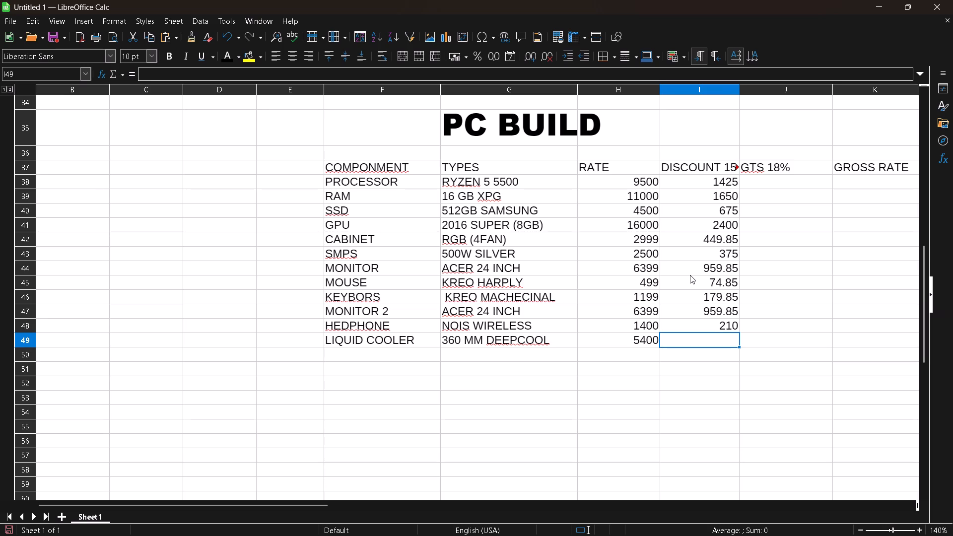
text(H49*15%)
key(Return)
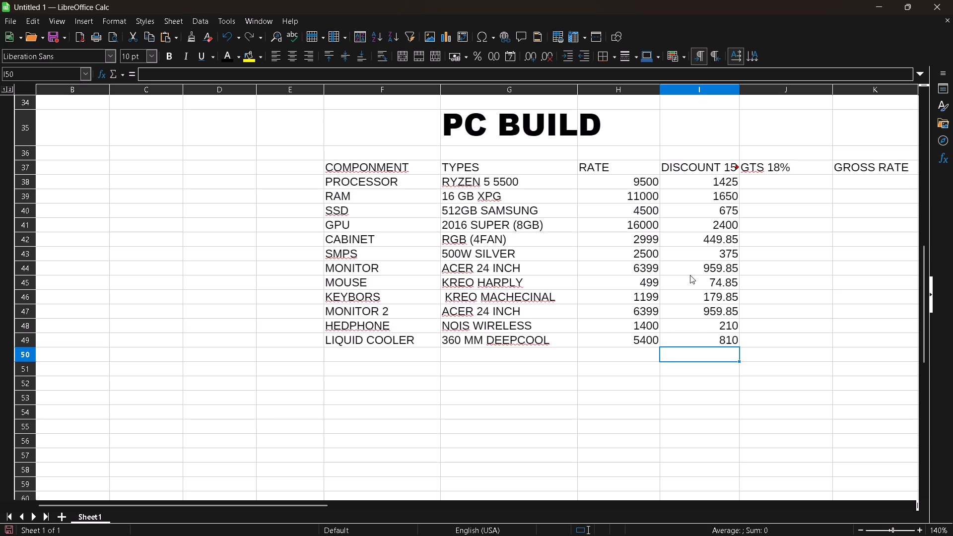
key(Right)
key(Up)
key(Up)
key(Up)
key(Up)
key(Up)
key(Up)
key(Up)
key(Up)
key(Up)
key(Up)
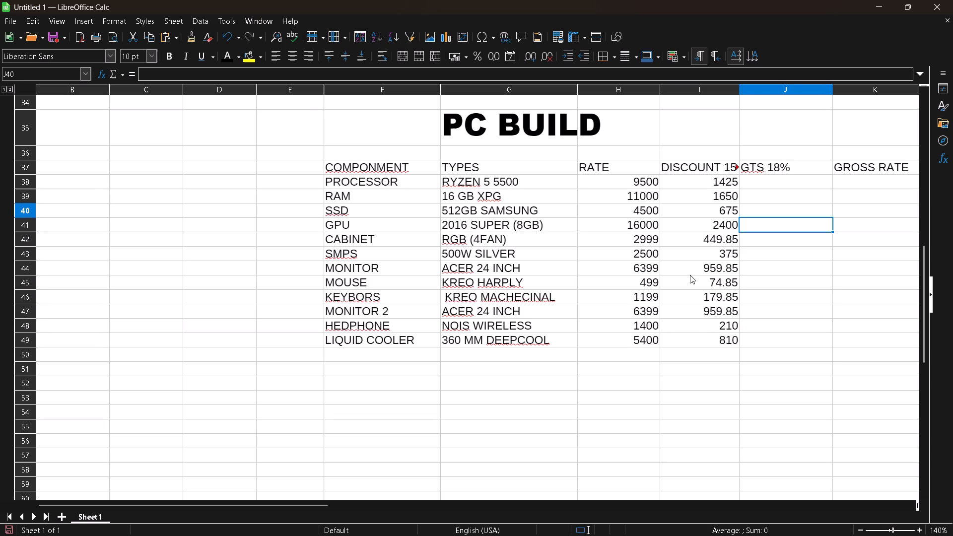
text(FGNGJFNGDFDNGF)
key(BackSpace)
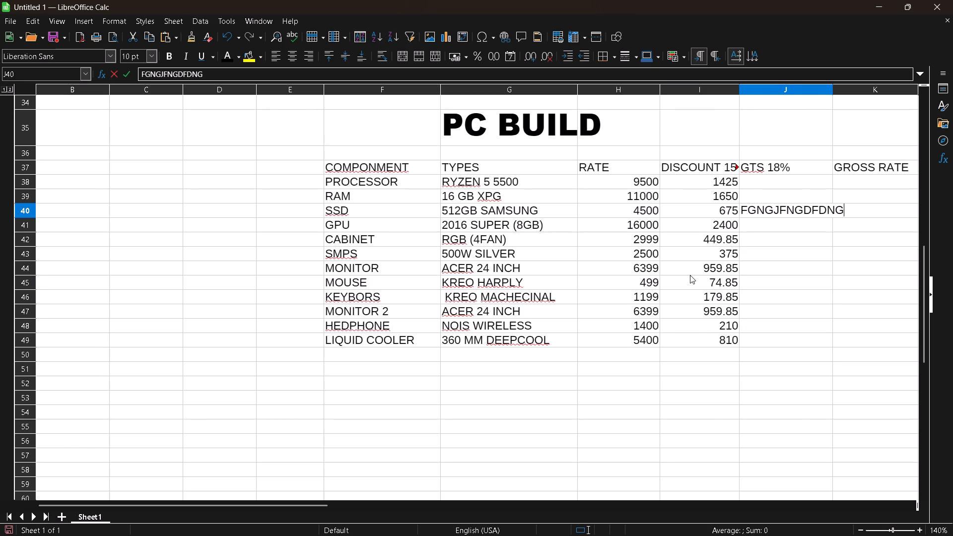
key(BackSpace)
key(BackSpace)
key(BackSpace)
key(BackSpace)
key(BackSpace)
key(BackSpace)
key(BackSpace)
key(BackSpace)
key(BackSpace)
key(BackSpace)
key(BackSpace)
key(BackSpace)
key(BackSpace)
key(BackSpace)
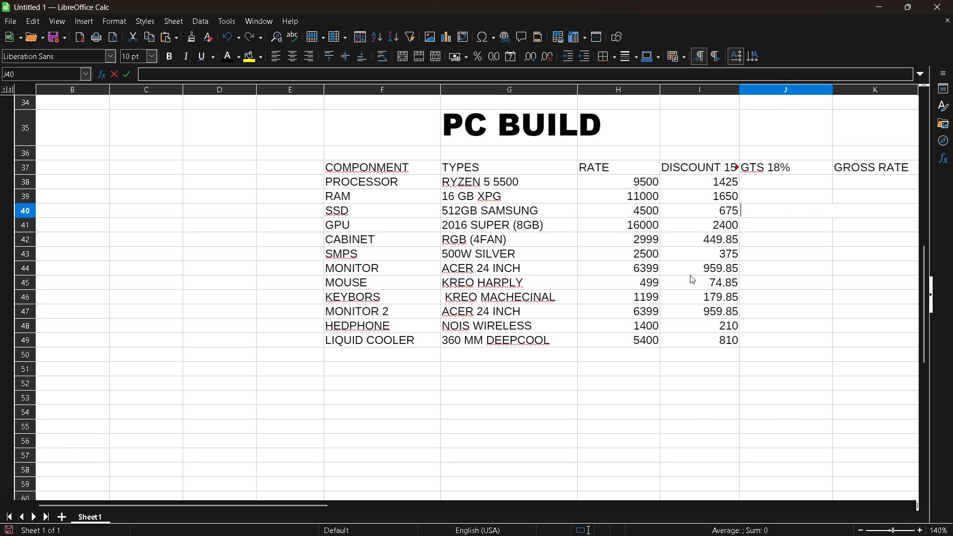
Move the GTS 18% and GROSS RATE headers from J37:K37 one column over to K37:L37, freeing column J.
key(Up)
key(Up)
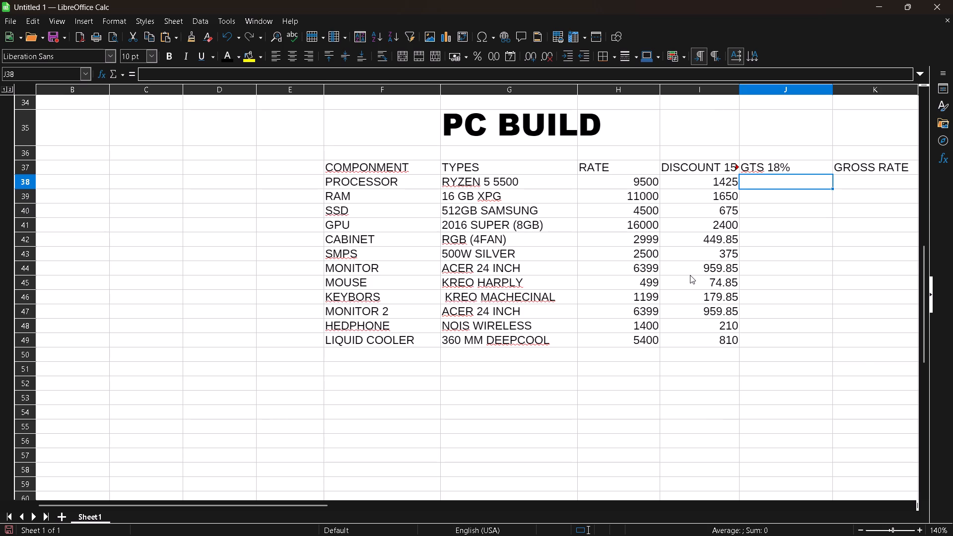
key(Right)
key(Right)
key(Right)
key(Left)
key(Down)
key(Left)
key(Left)
key(Left)
key(Up)
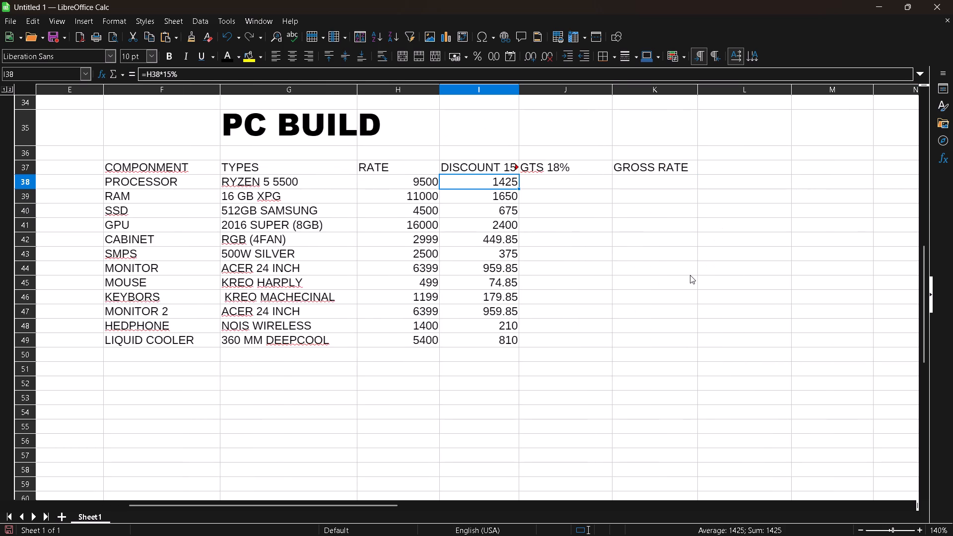
key(Right)
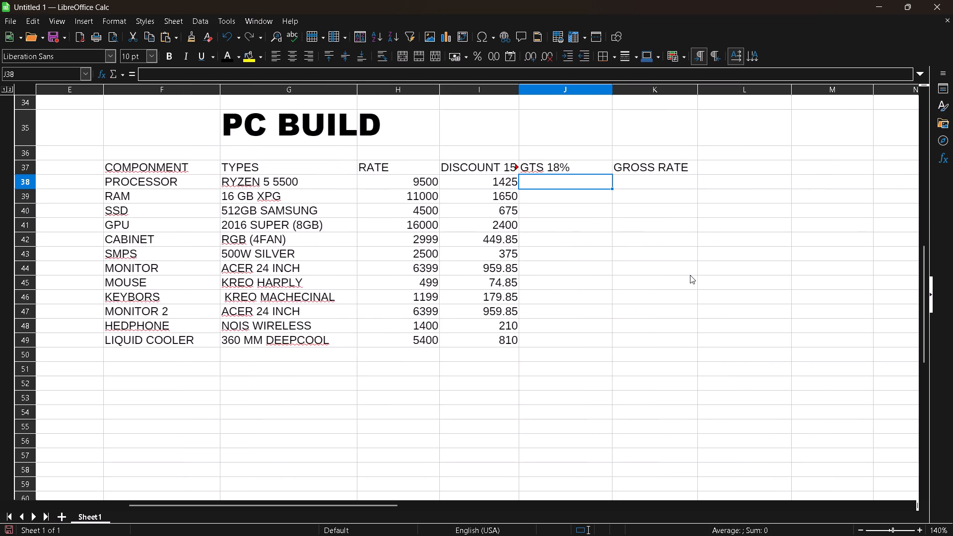
key(Up)
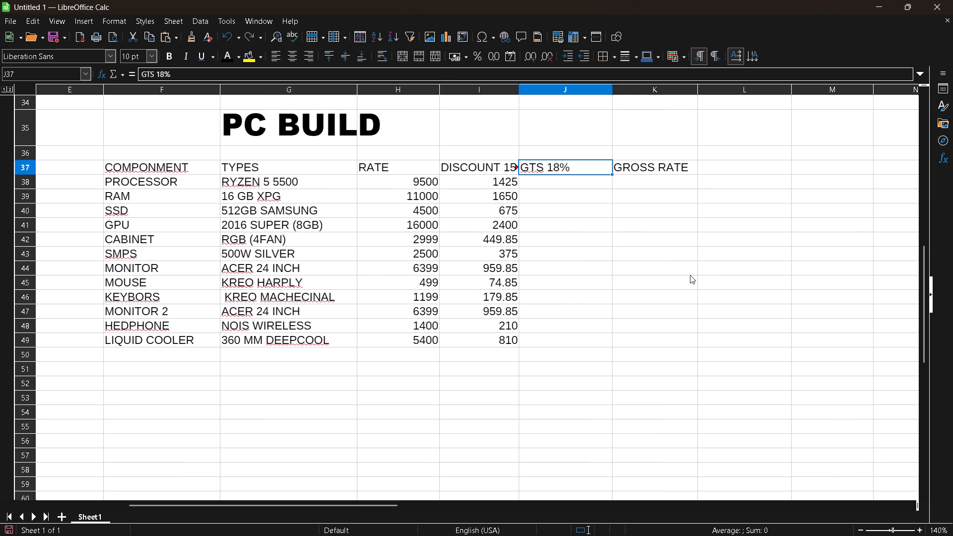
key(shift+Right)
key(ctrl+x)
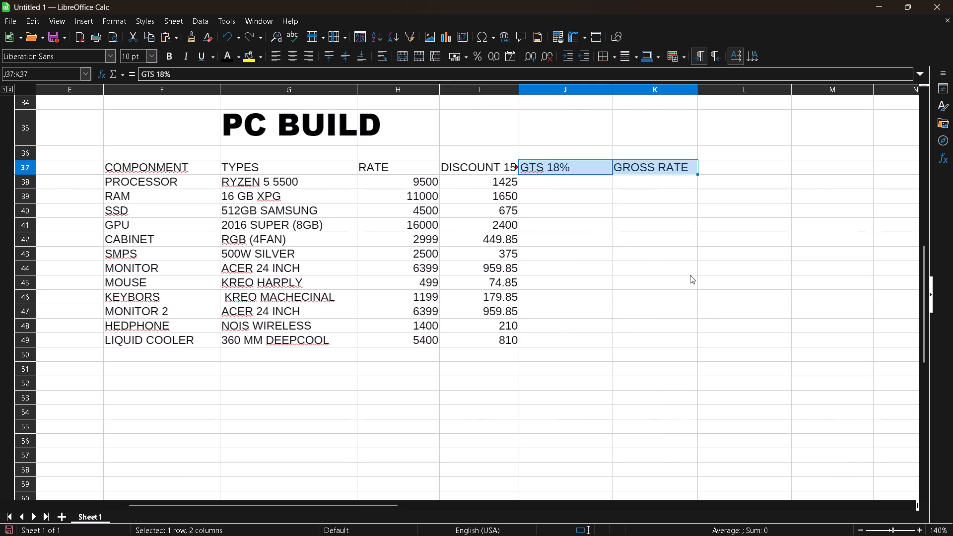
key(Right)
key(ctrl+v)
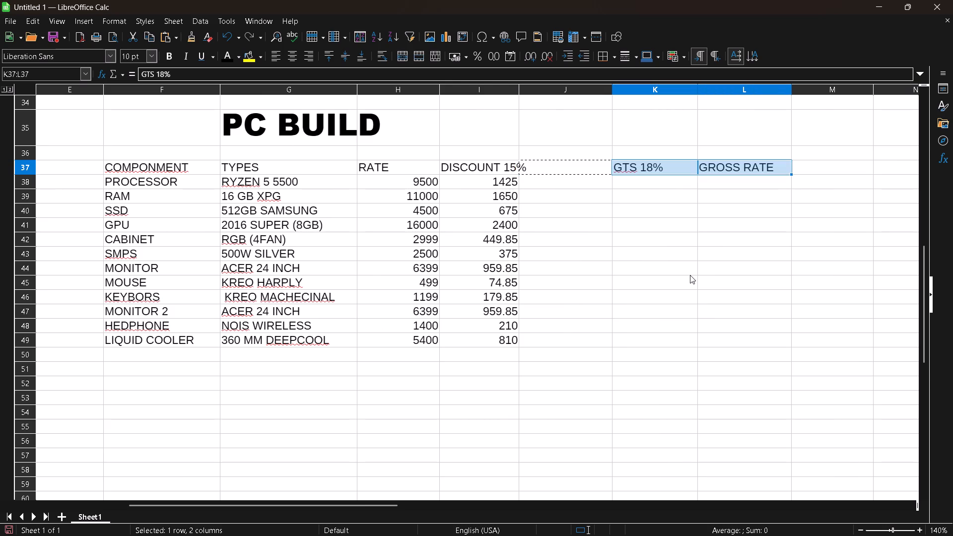
Enter the header TOTAL in cell J37, between the discount and GTS 18% columns.
key(Left)
key(Left)
key(Right)
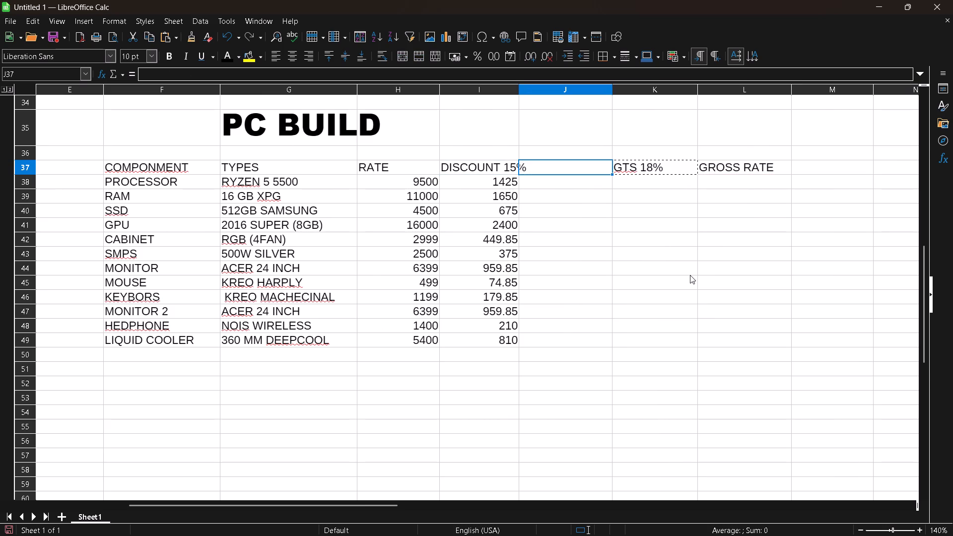
text(TOTAL)
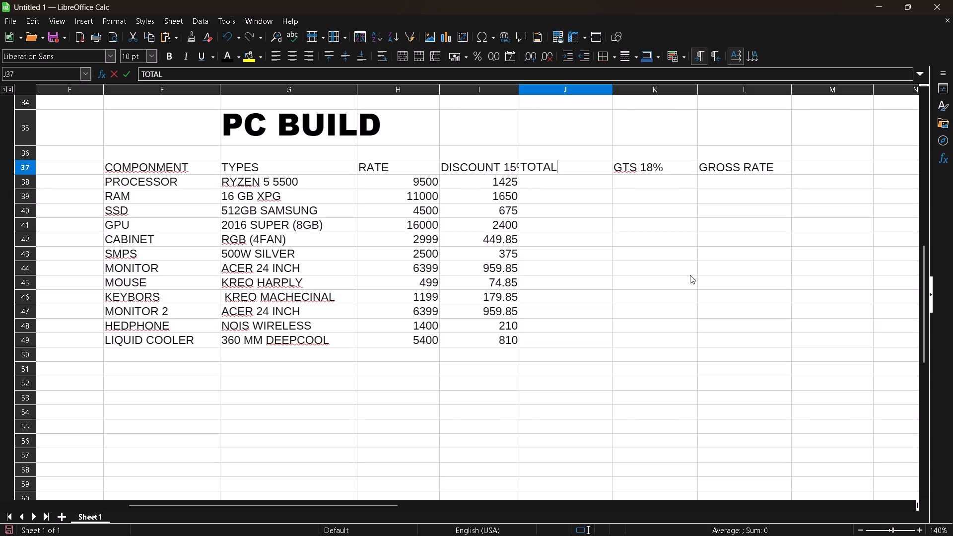
key(Down)
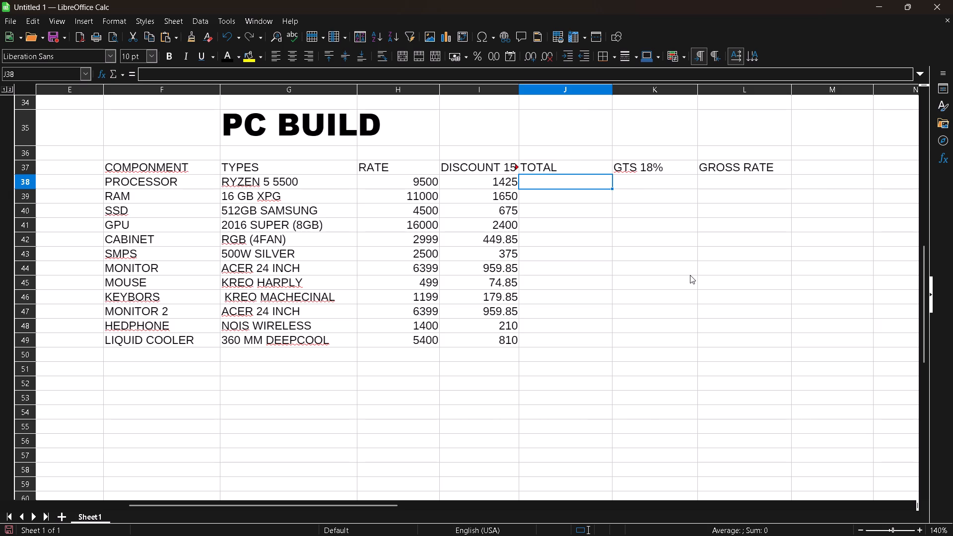
Calculate the processor's total in cell J38 with the formula =H38-I38.
text(=H)
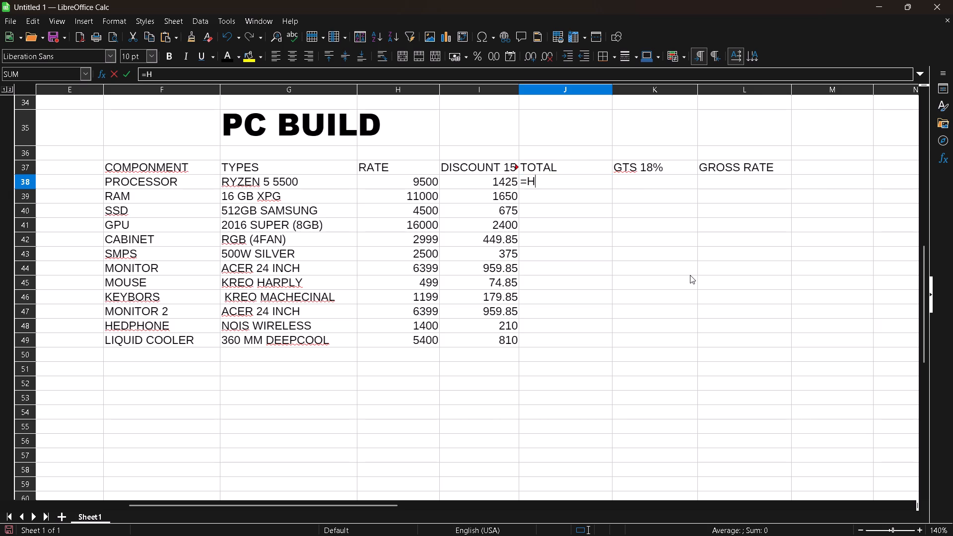
text(38-)
text(I38)
key(Return)
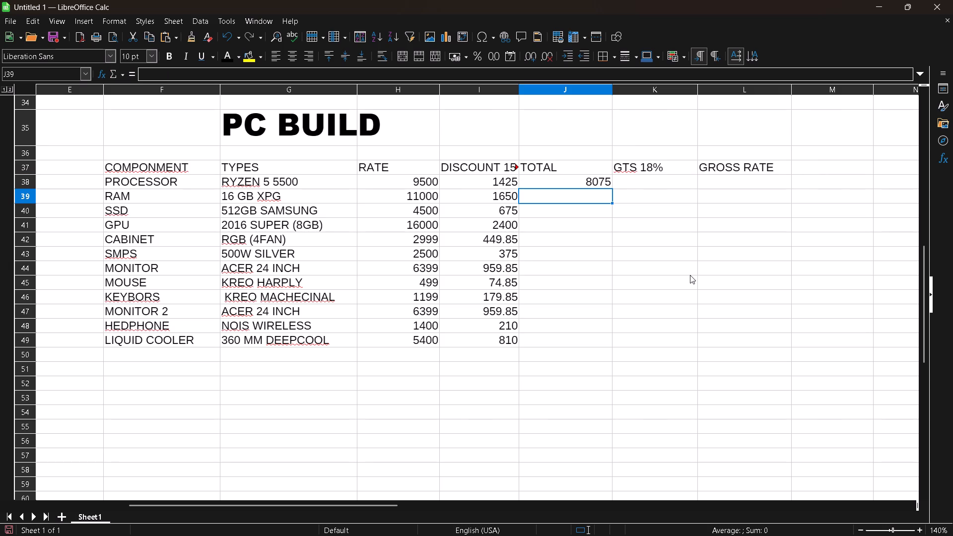
Calculate the RAM's total in cell J39 with the formula =H39-I39.
key(equal)
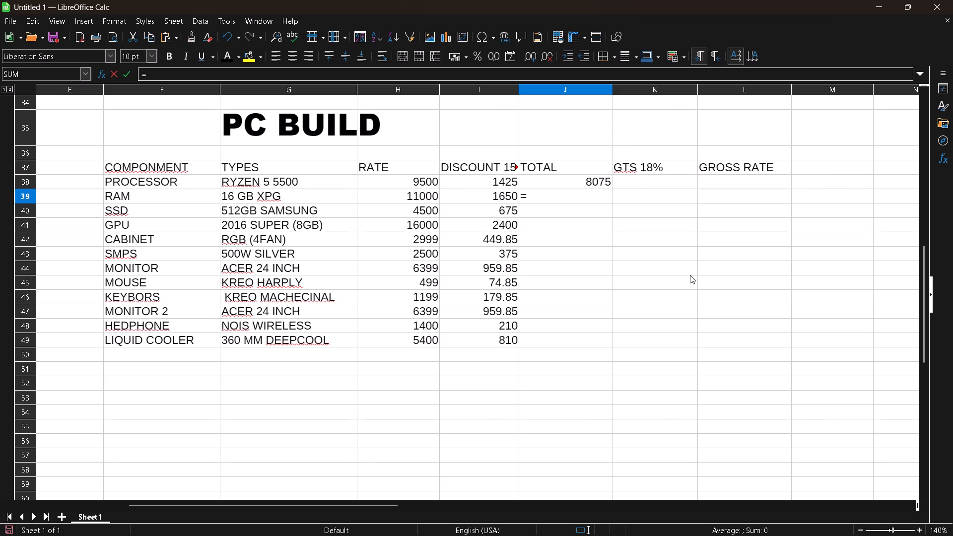
key(h)
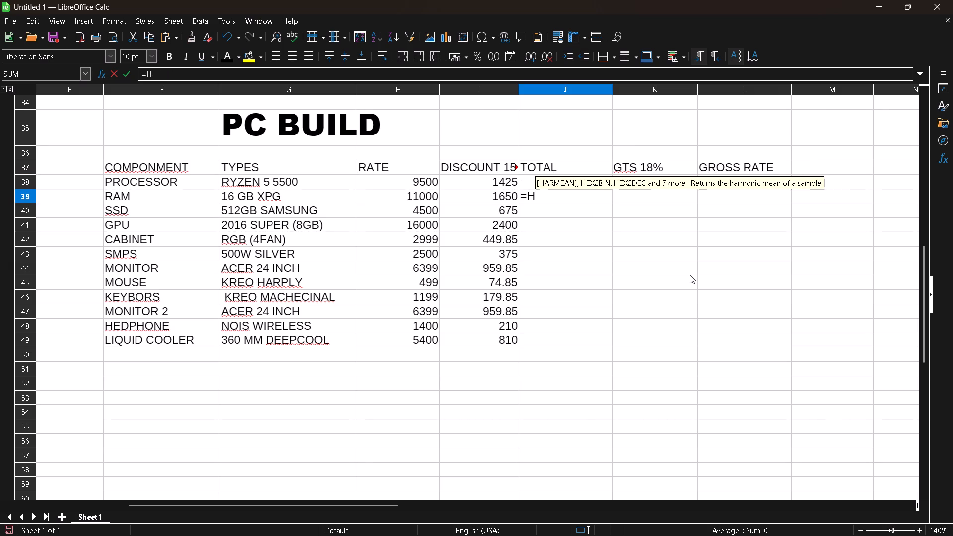
text(39-)
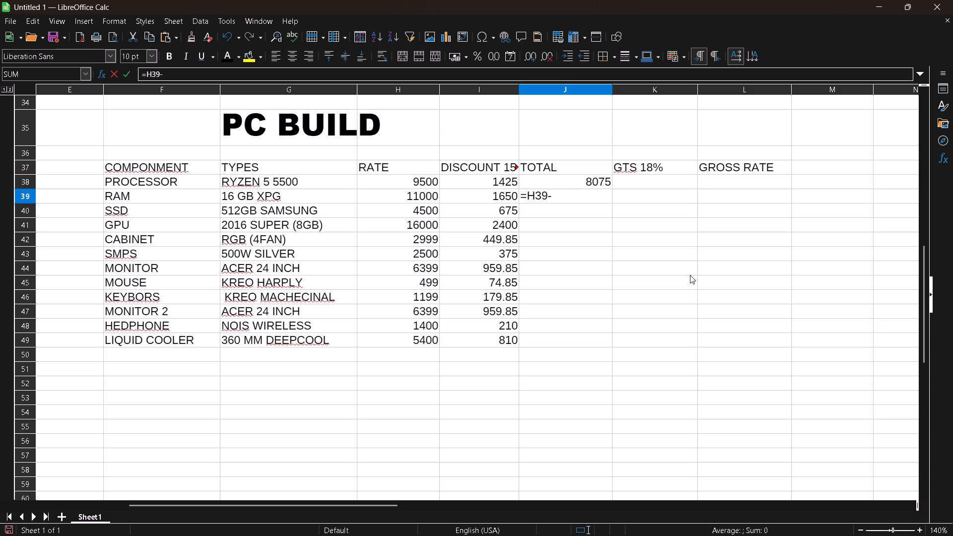
key(i)
text(39)
key(Return)
Calculate the SSD's total in cell J40 with the formula =H40-I40.
key(equal)
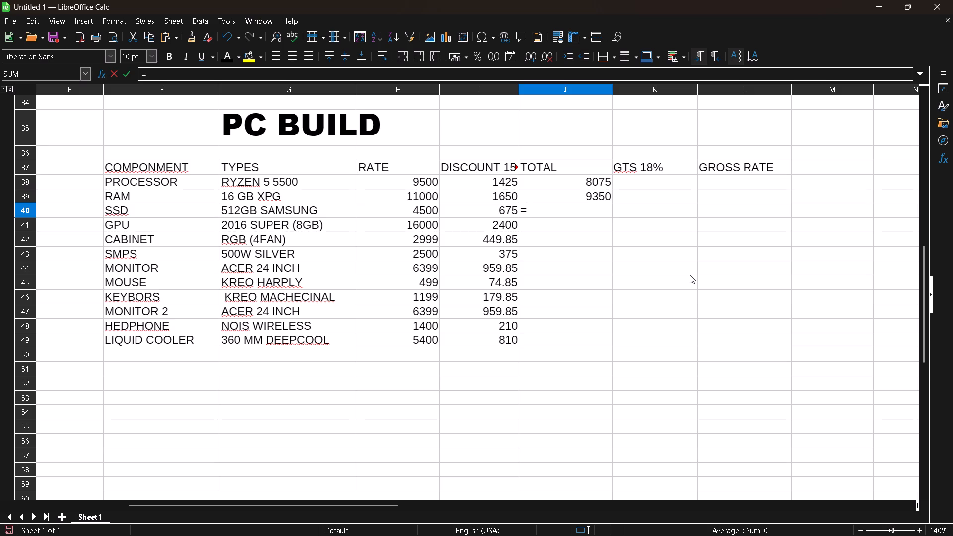
key(h)
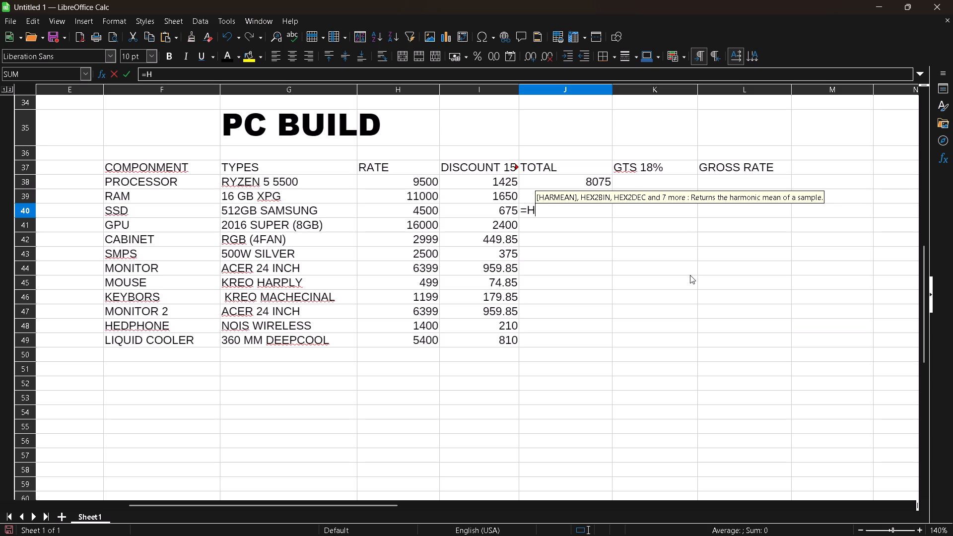
text(40-)
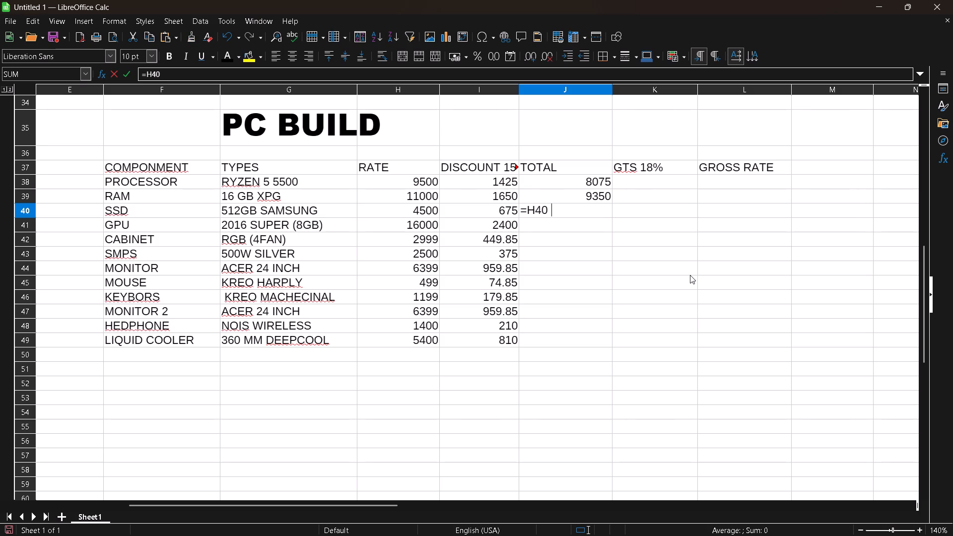
text(I40)
key(Return)
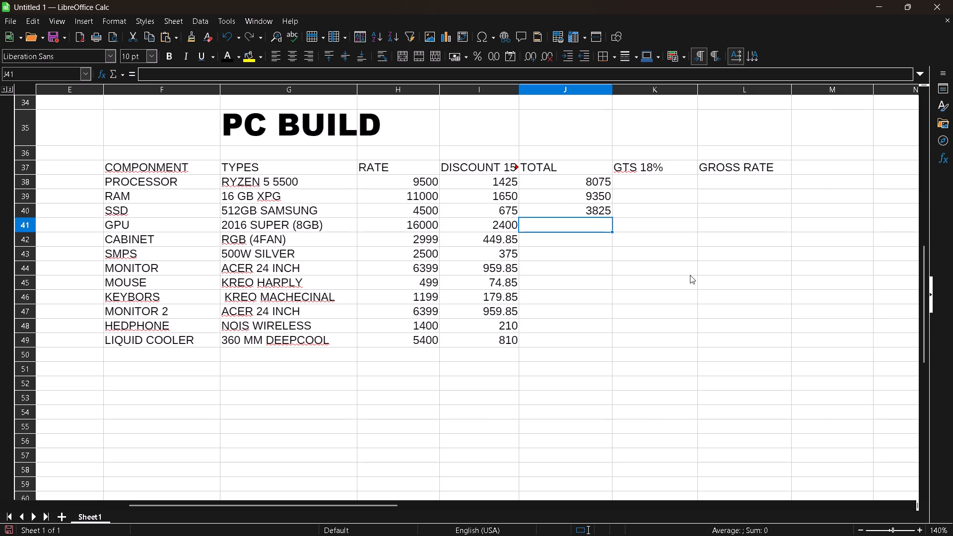
Calculate the GPU's total in cell J41 with the formula =H41-I41.
key(equal)
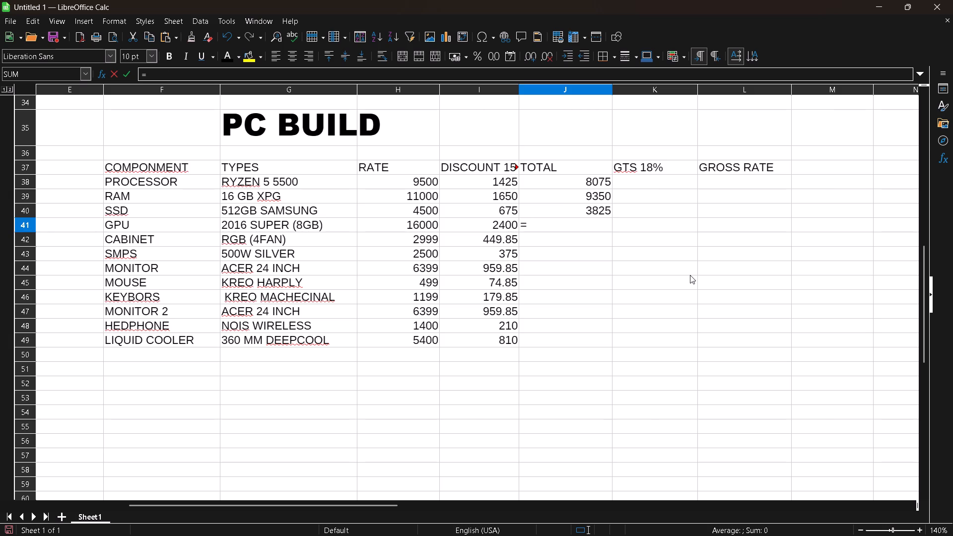
key(h)
text(61)
key(BackSpace)
key(BackSpace)
text(41-)
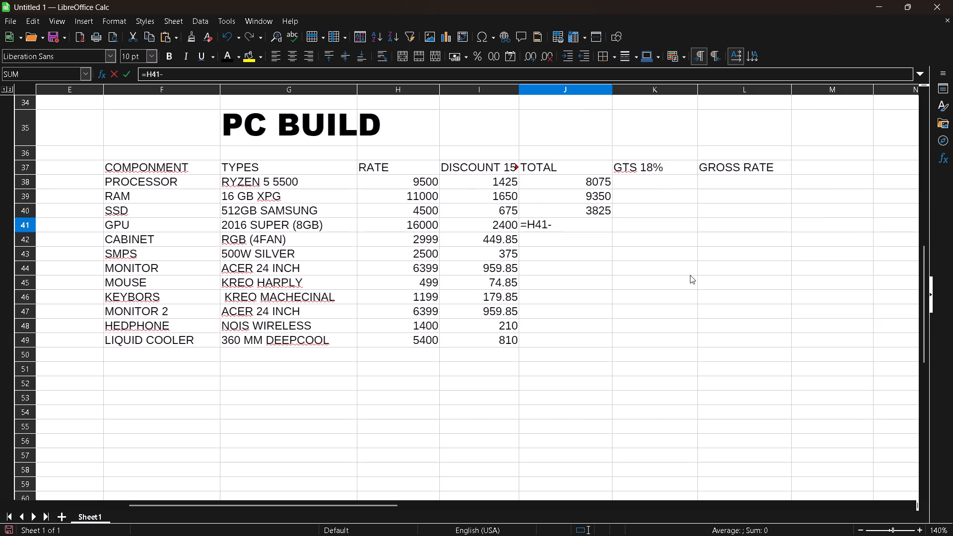
key(i)
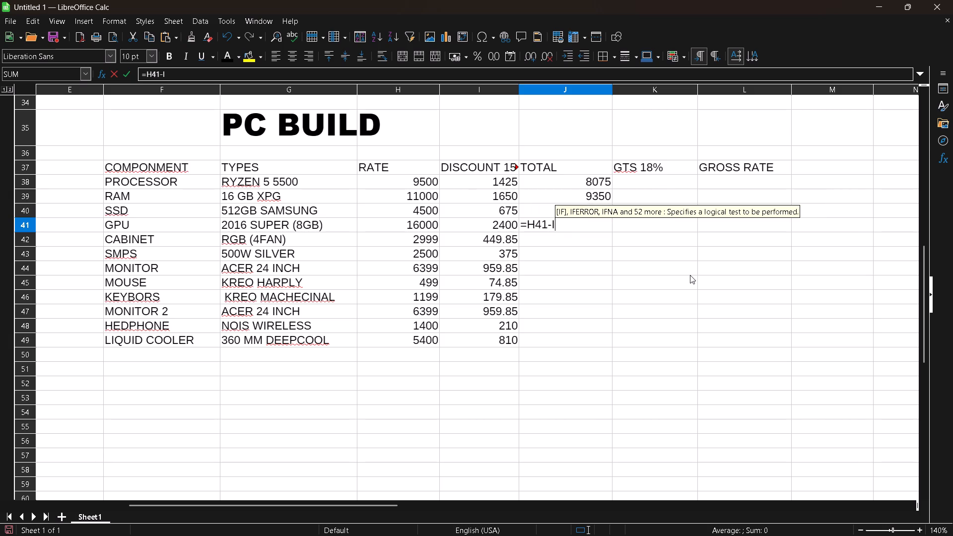
text(14)
key(BackSpace)
key(BackSpace)
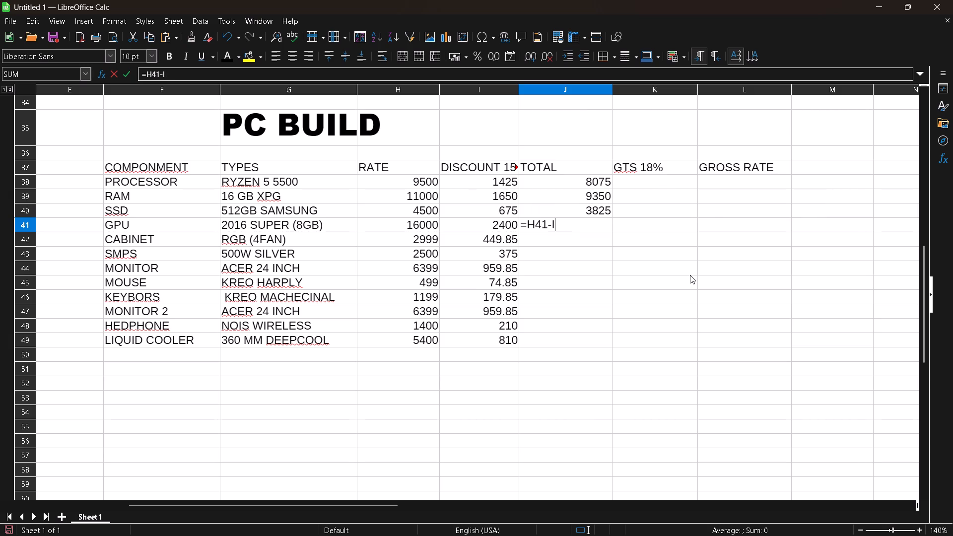
text(41)
key(Return)
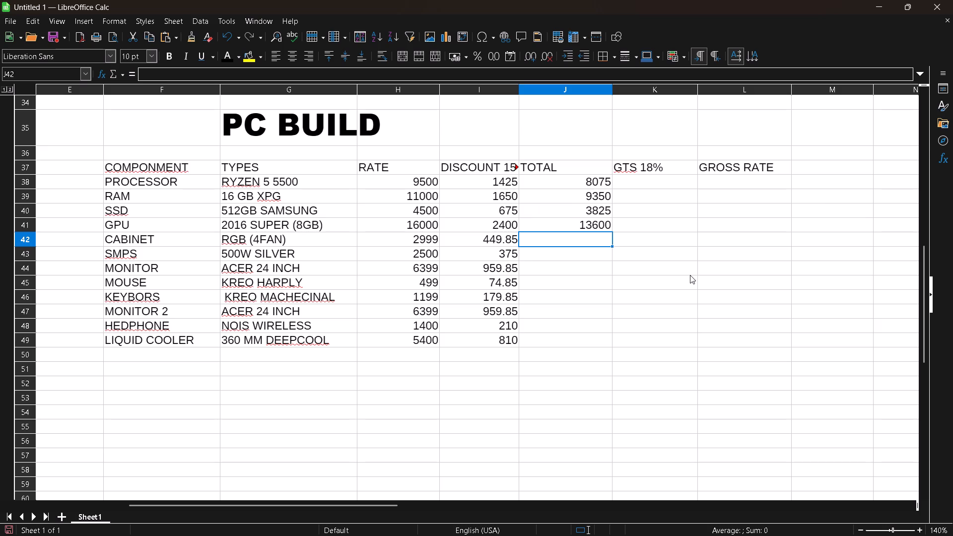
Calculate the cabinet's total in cell J42 with the formula =H42-I42.
key(equal)
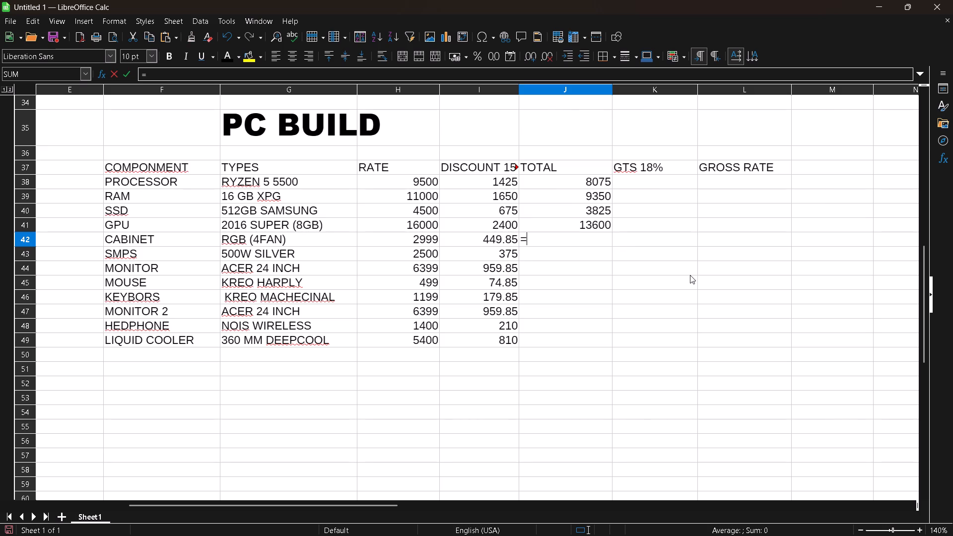
key(h)
text(42-I)
text(421)
key(BackSpace)
key(BackSpace)
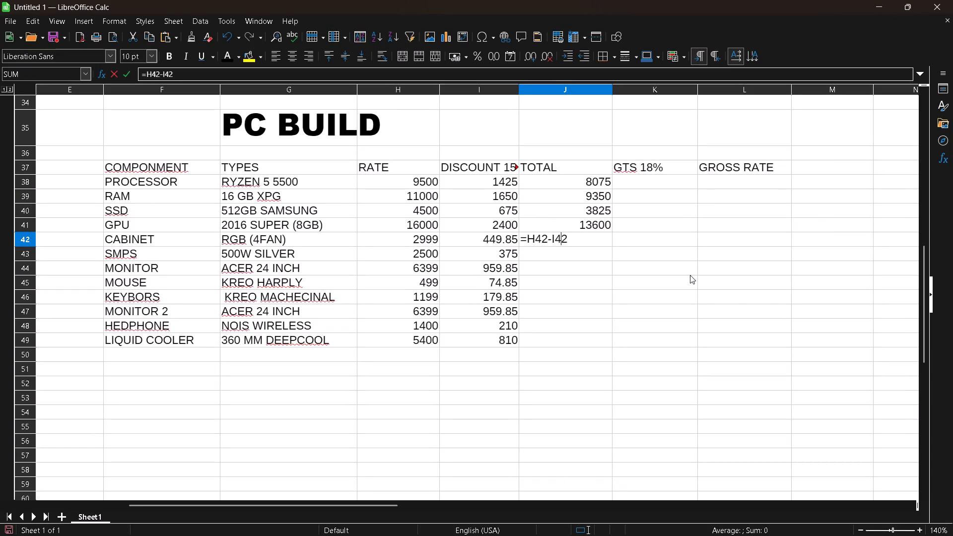
key(2)
key(Return)
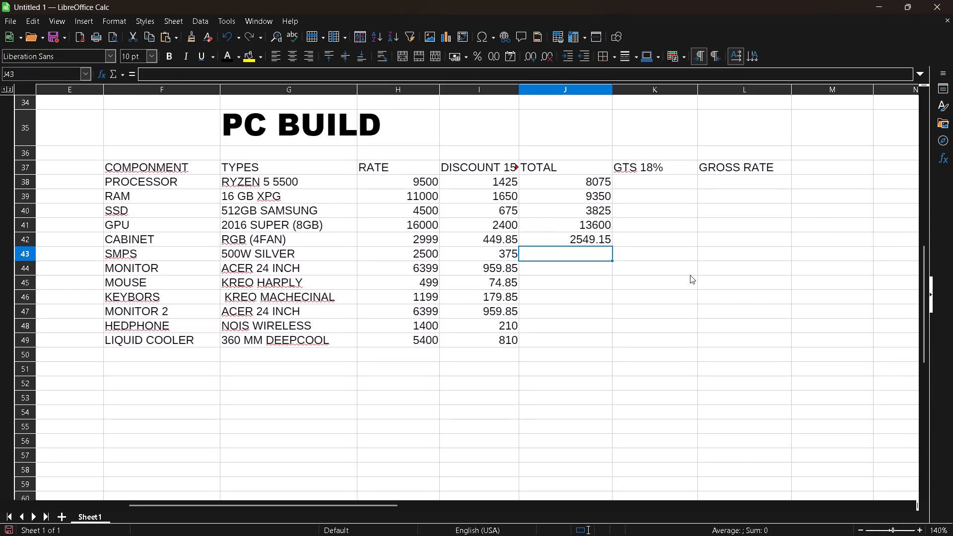
Calculate the SMPS's total in cell J43 with the formula =H43-I43.
key(equal)
key(h)
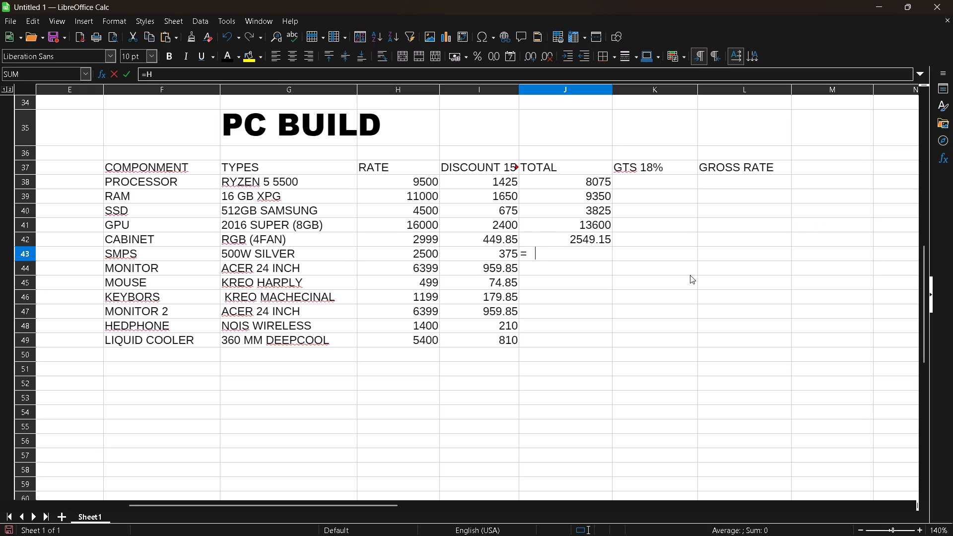
text(43-)
key(i)
text(43)
key(Return)
Calculate the first monitor's total in cell J44 with the formula =H44-I44.
key(equal)
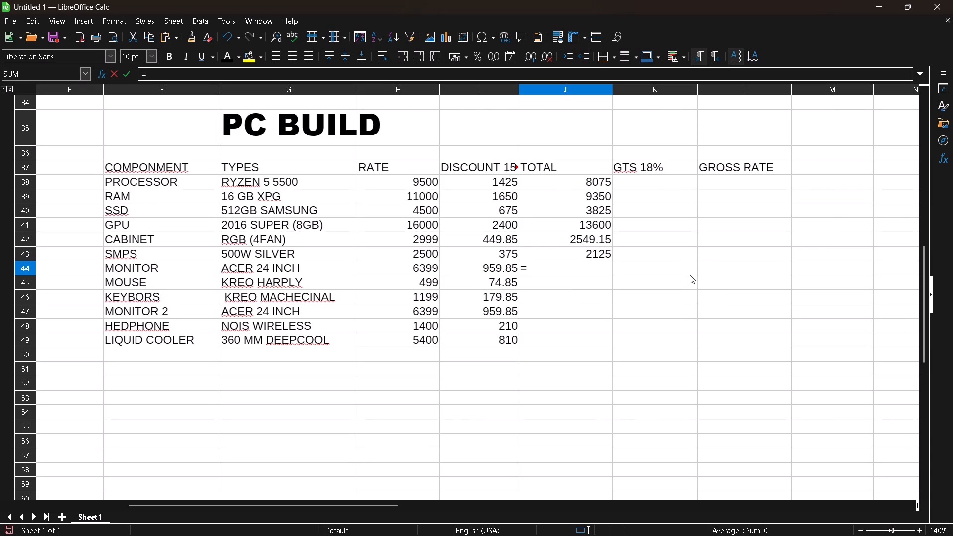
key(h)
text(44-)
text(I4)
key(4)
key(Return)
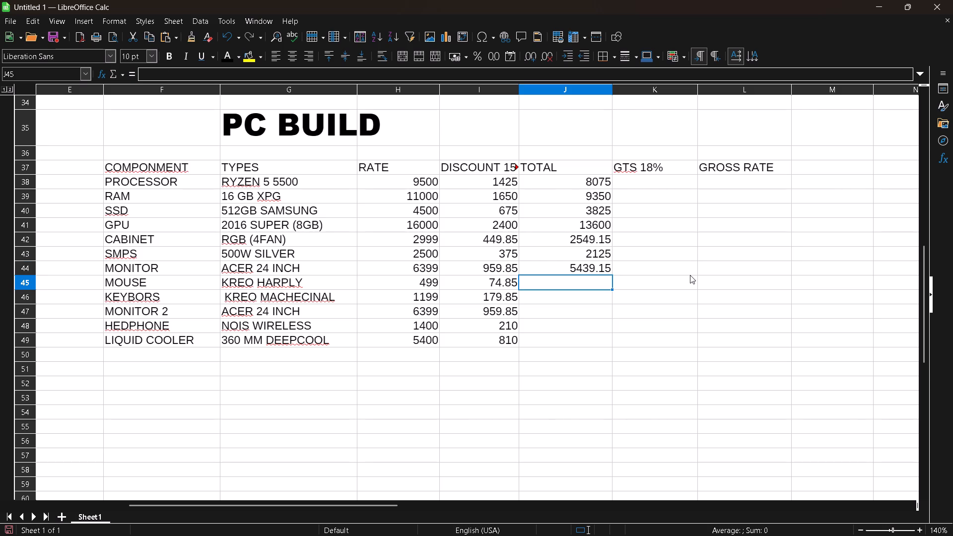
Calculate the mouse's total in cell J45 with the formula =H45-I45.
key(equal)
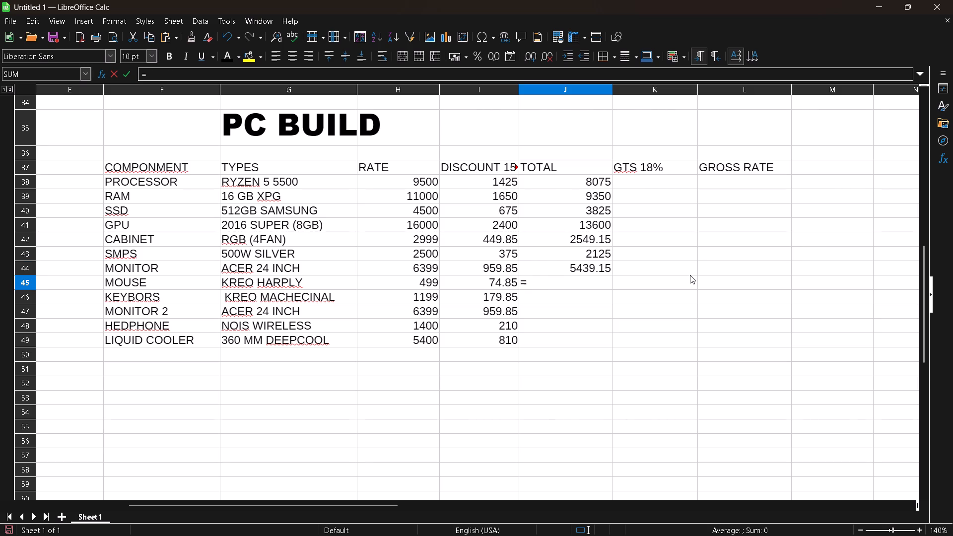
text(45)
key(BackSpace)
key(BackSpace)
text(H45-)
text(I45)
key(Return)
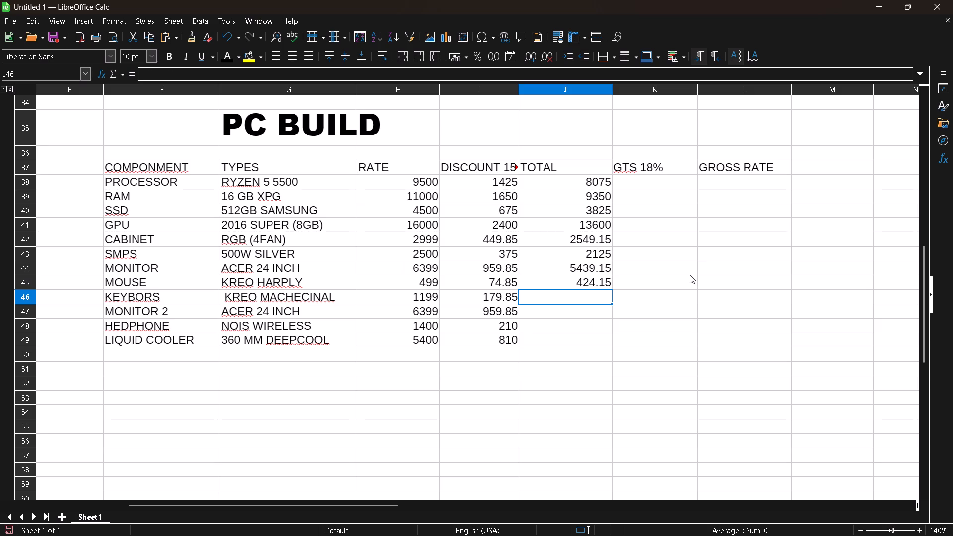
Calculate the keyboard's total in cell J46 with the formula =H46-I46.
key(equal)
key(h)
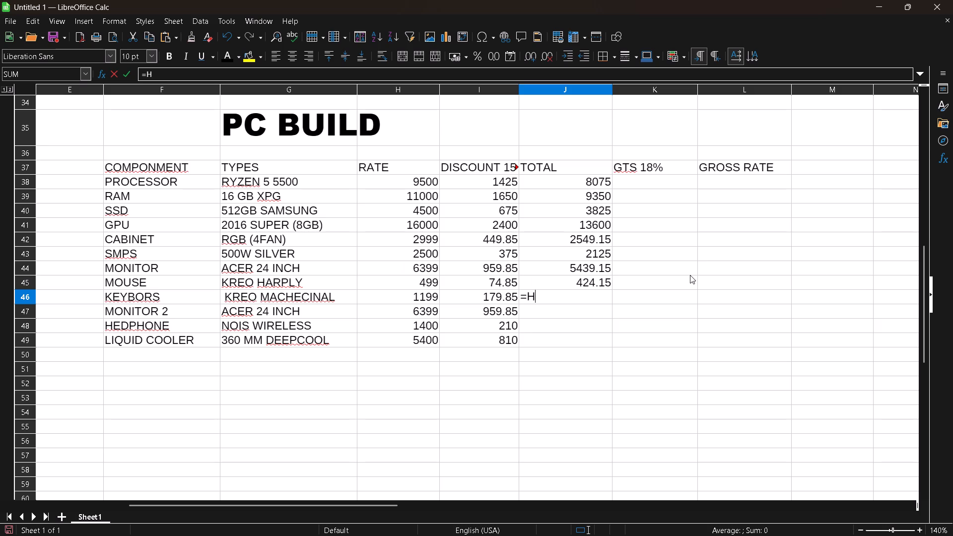
text(46*)
key(BackSpace)
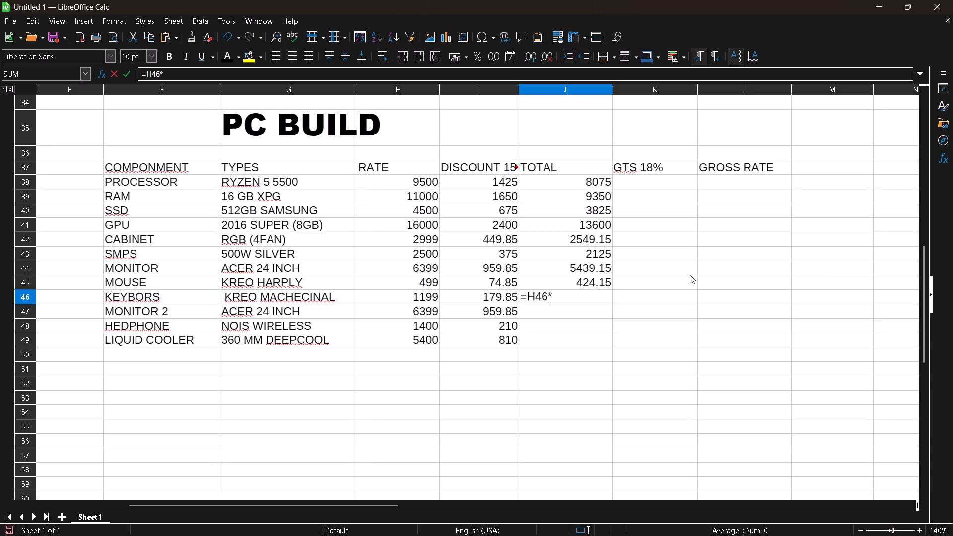
key(minus)
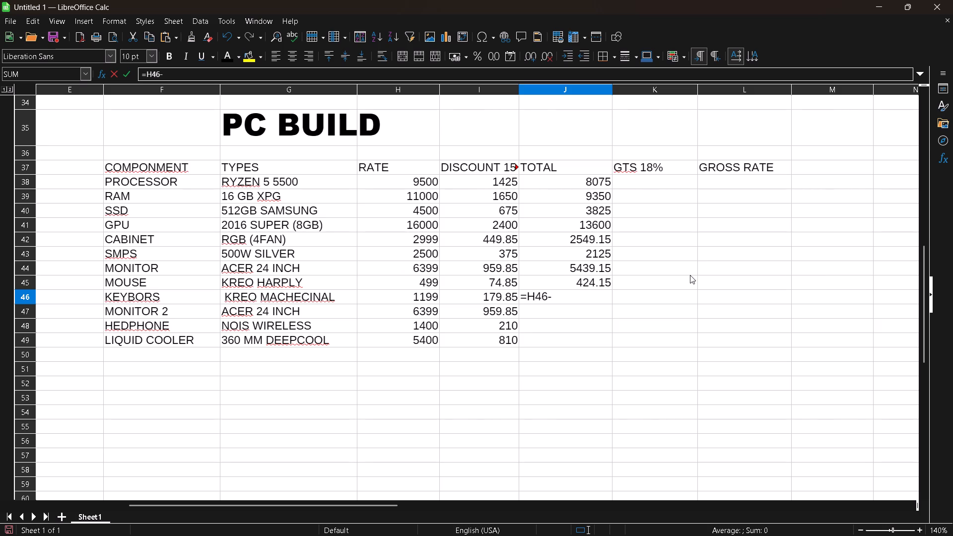
key(i)
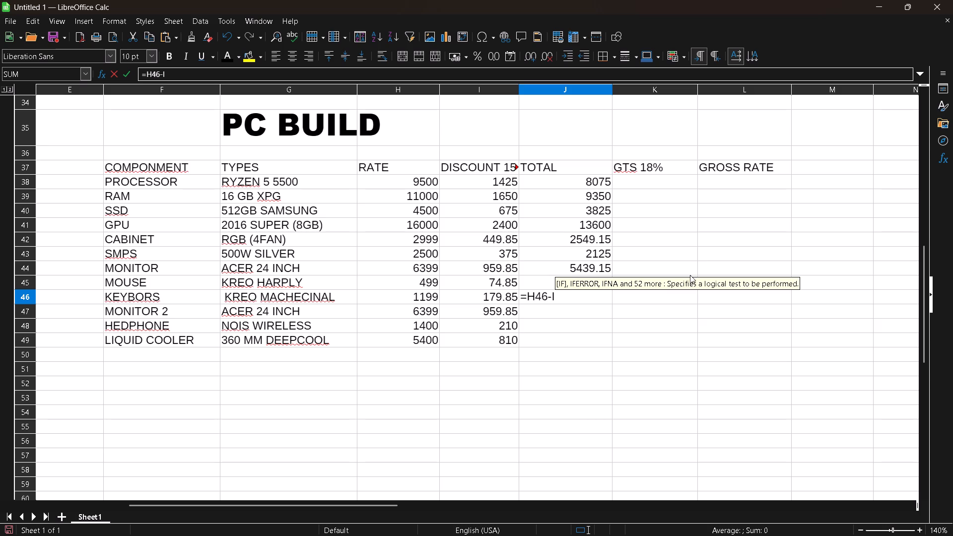
text(456)
key(BackSpace)
key(BackSpace)
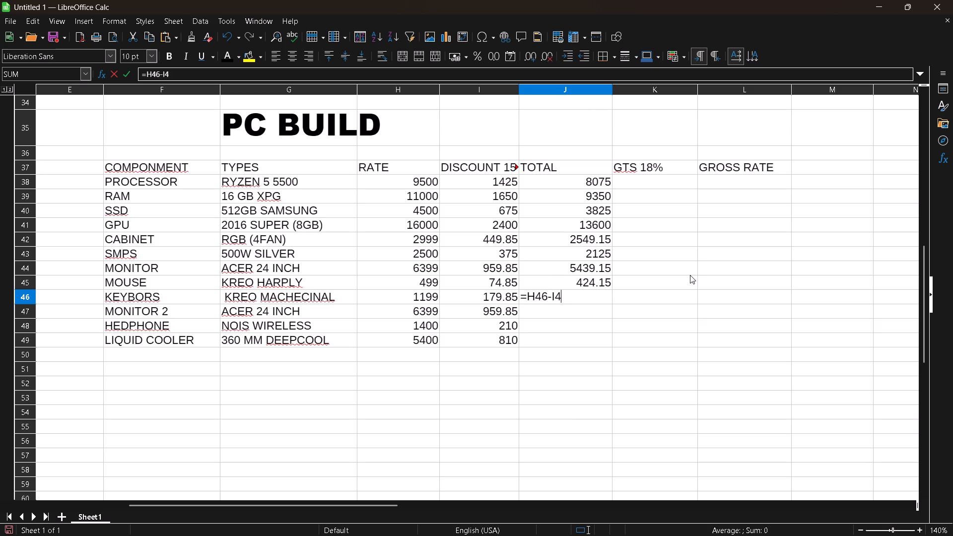
key(BackSpace)
text(46)
key(Return)
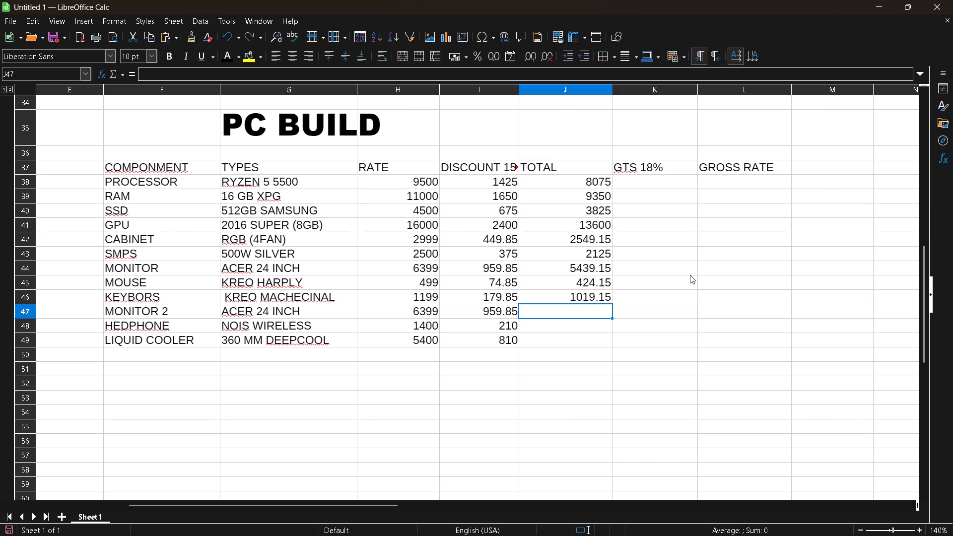
Enter the formula =H46-I16 as the total for MONITOR 2 in cell J47.
key(equal)
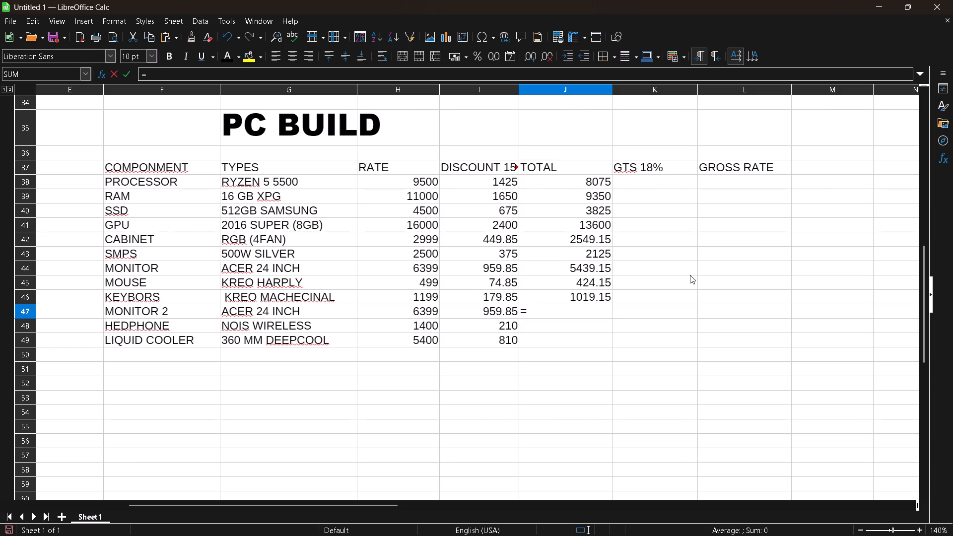
key(h)
text(46-)
key(i)
text(16)
key(Return)
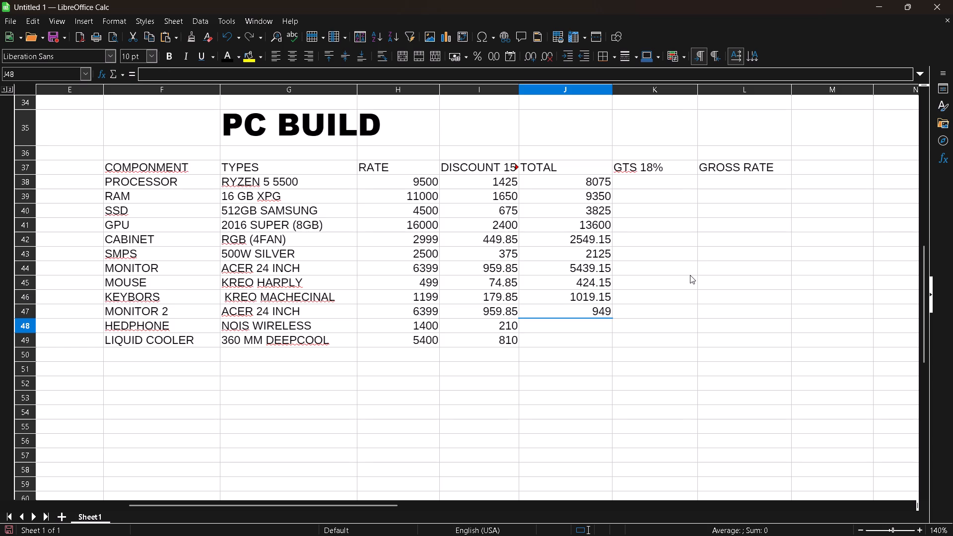
Calculate the headphone's total in cell J48 with the formula =H48-I48.
key(equal)
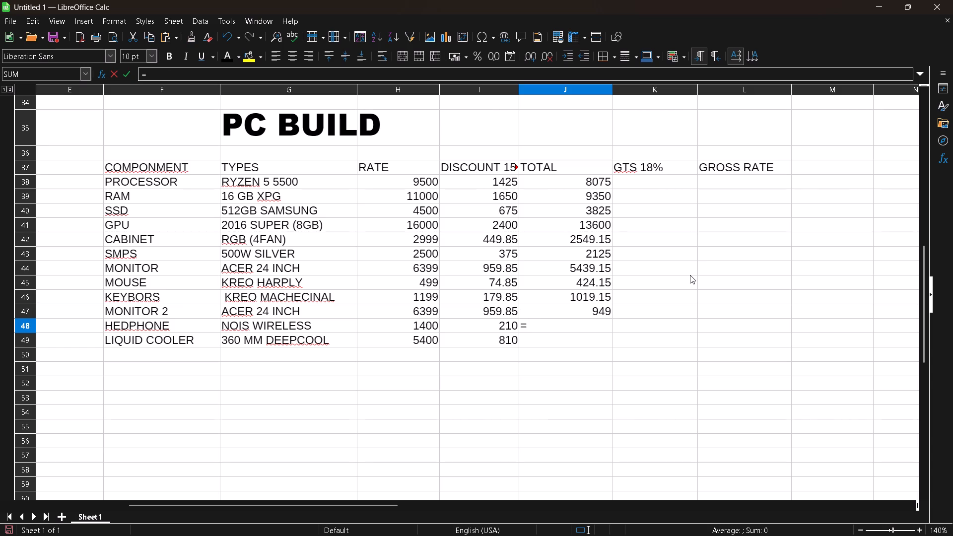
key(h)
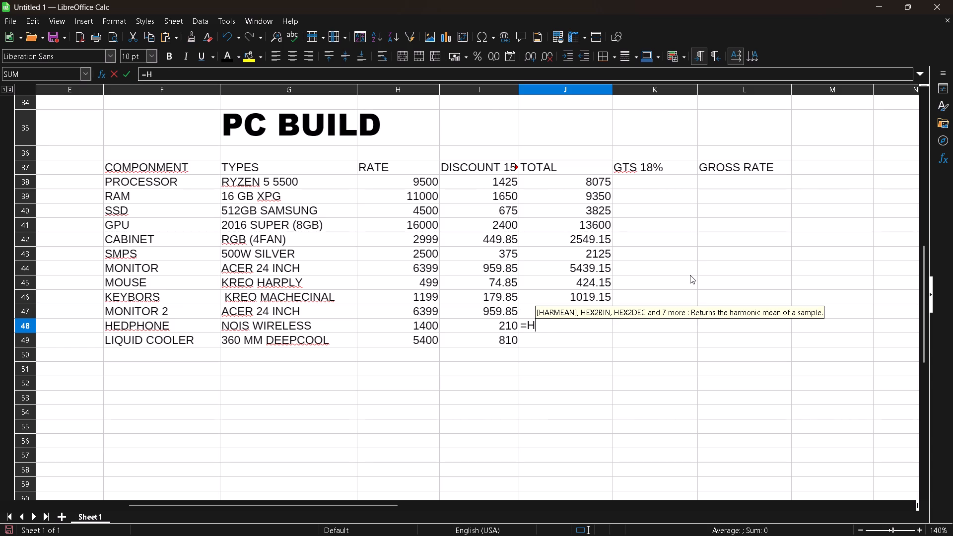
text(48-)
key(i)
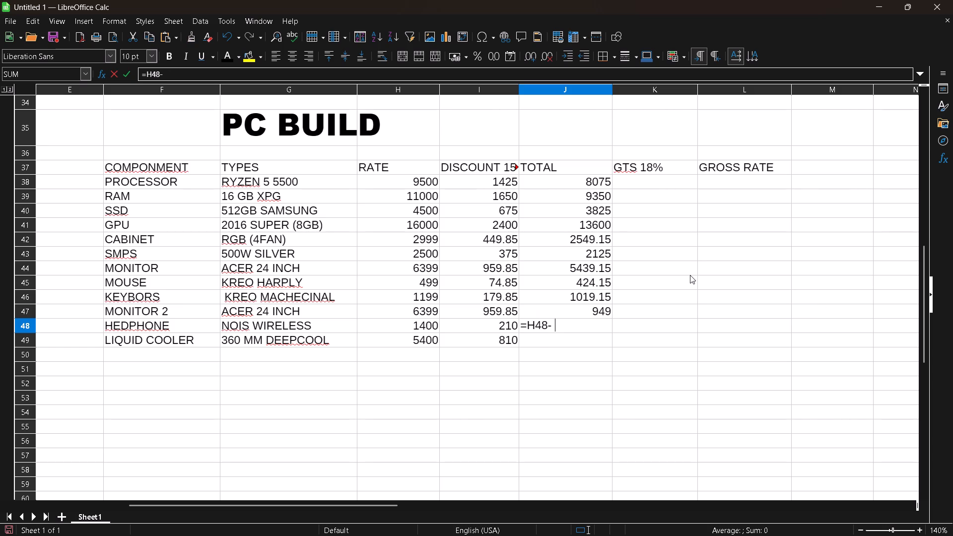
text(48)
key(Return)
Calculate the liquid cooler's total in cell J49 with the formula =H49-I49.
text(=H)
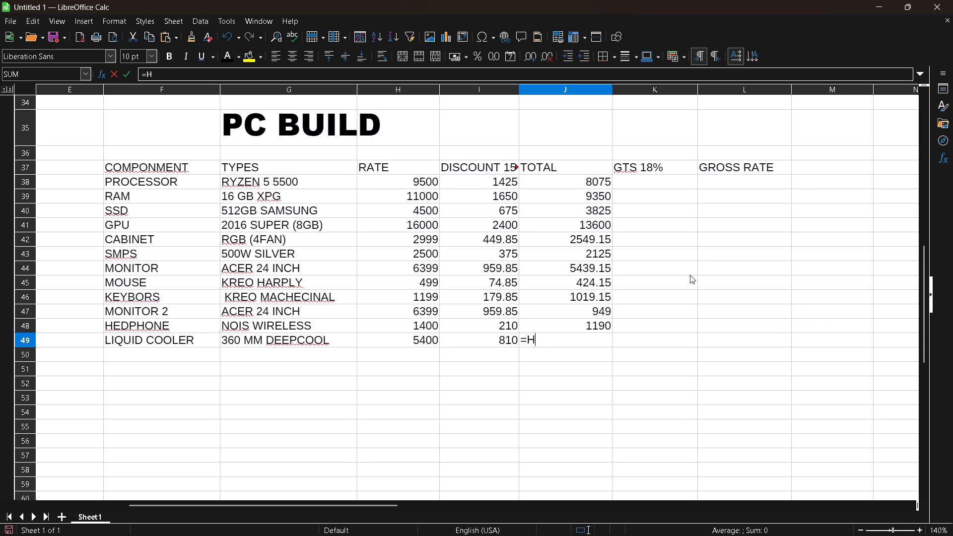
text(49-)
key(i)
text(49)
key(Return)
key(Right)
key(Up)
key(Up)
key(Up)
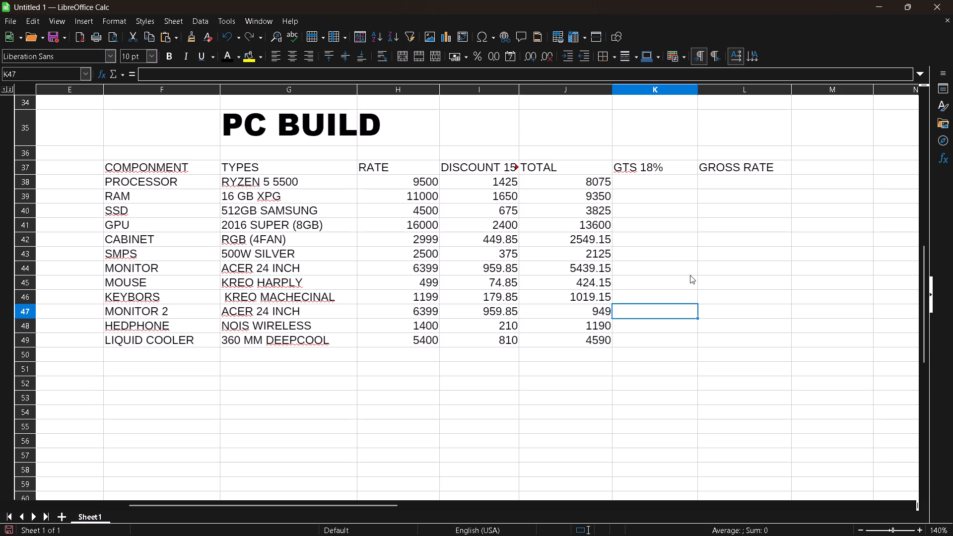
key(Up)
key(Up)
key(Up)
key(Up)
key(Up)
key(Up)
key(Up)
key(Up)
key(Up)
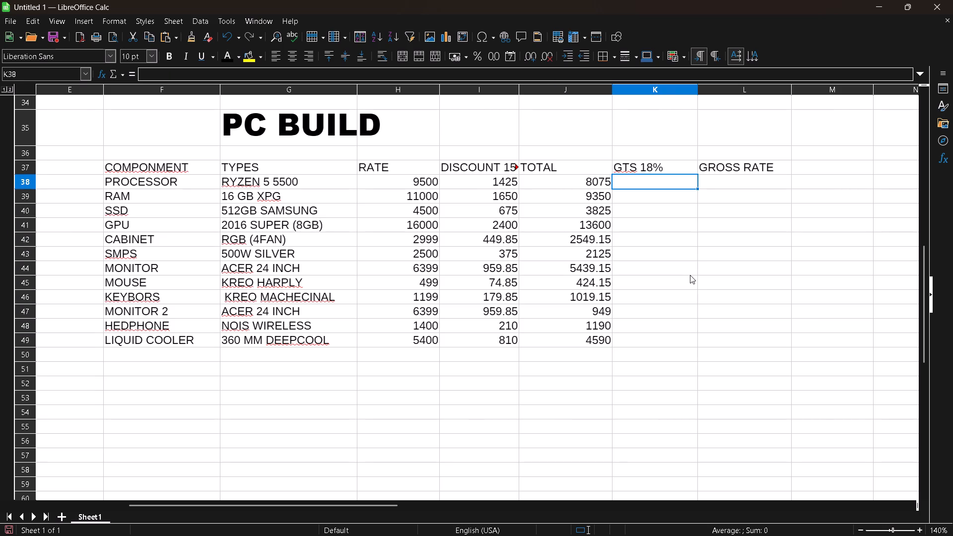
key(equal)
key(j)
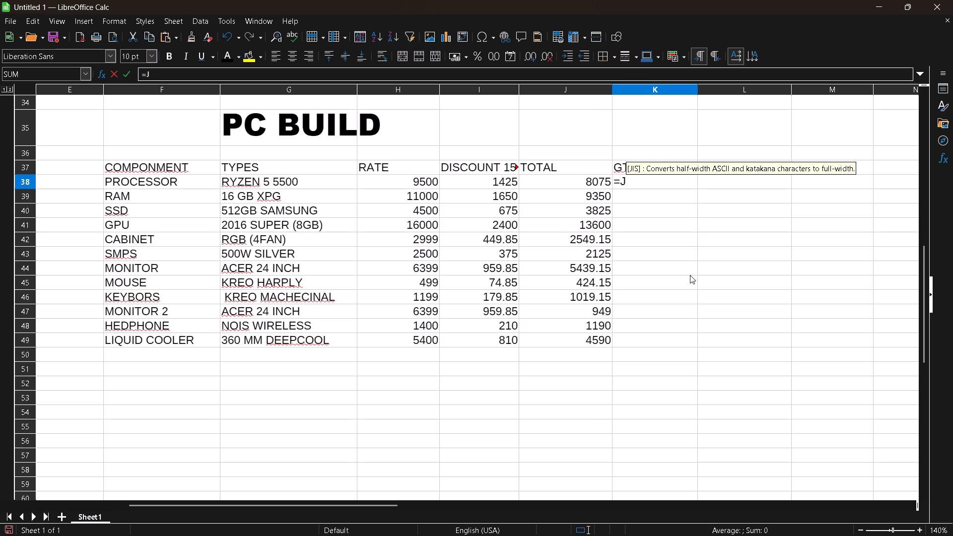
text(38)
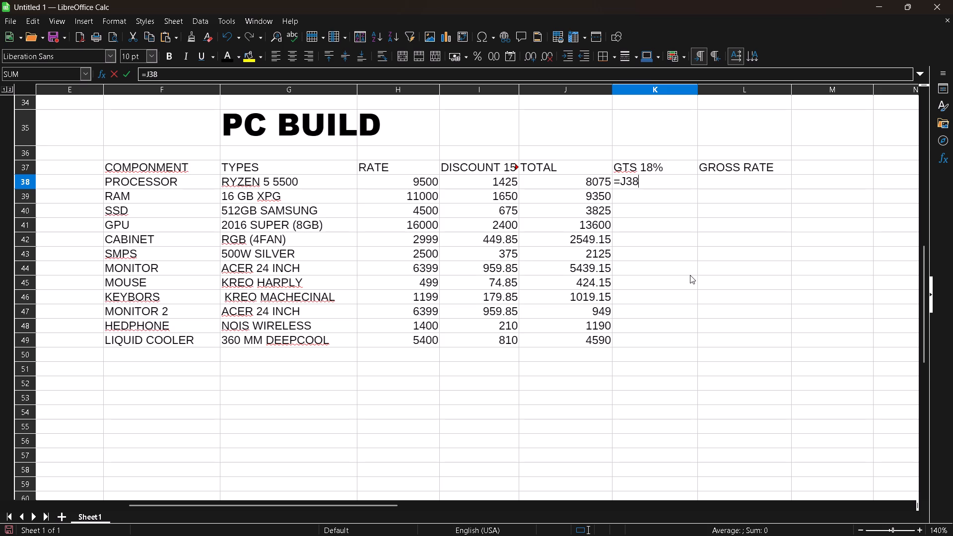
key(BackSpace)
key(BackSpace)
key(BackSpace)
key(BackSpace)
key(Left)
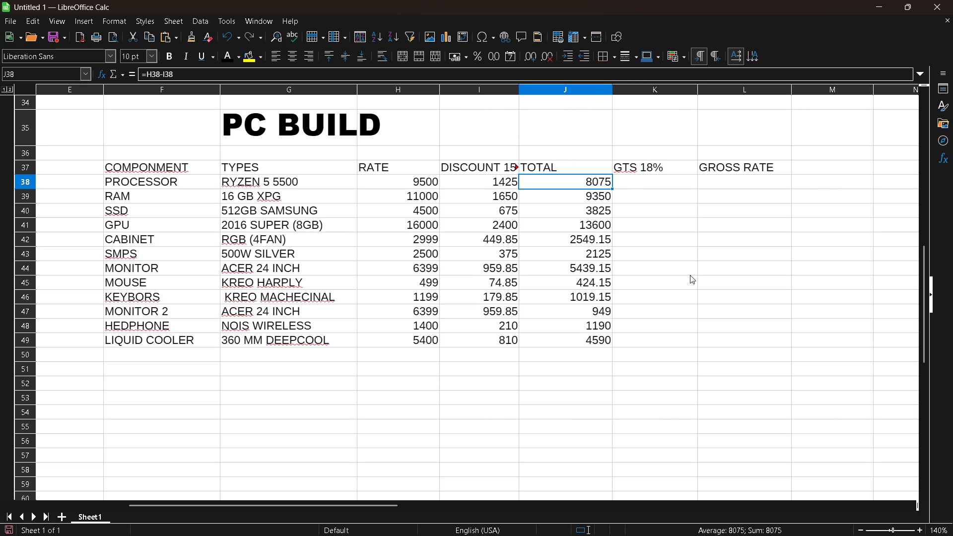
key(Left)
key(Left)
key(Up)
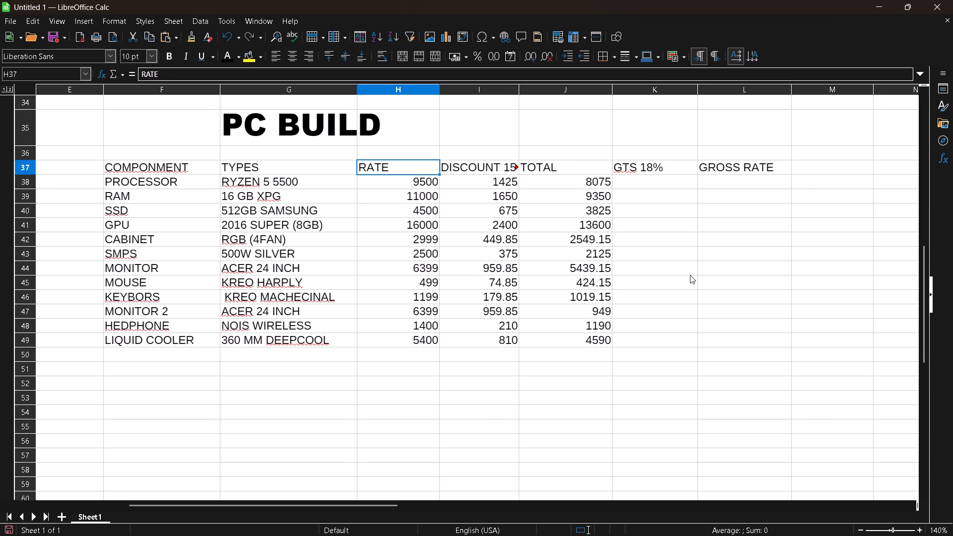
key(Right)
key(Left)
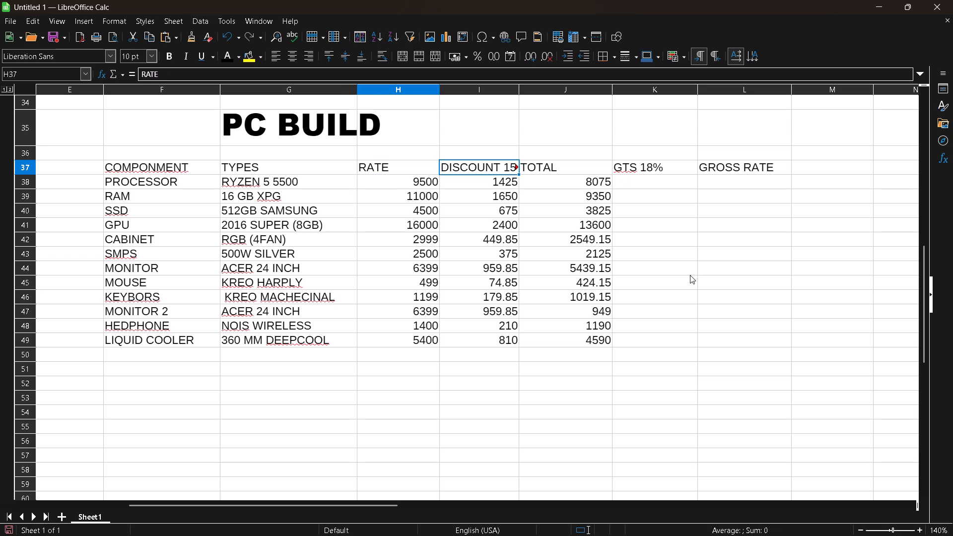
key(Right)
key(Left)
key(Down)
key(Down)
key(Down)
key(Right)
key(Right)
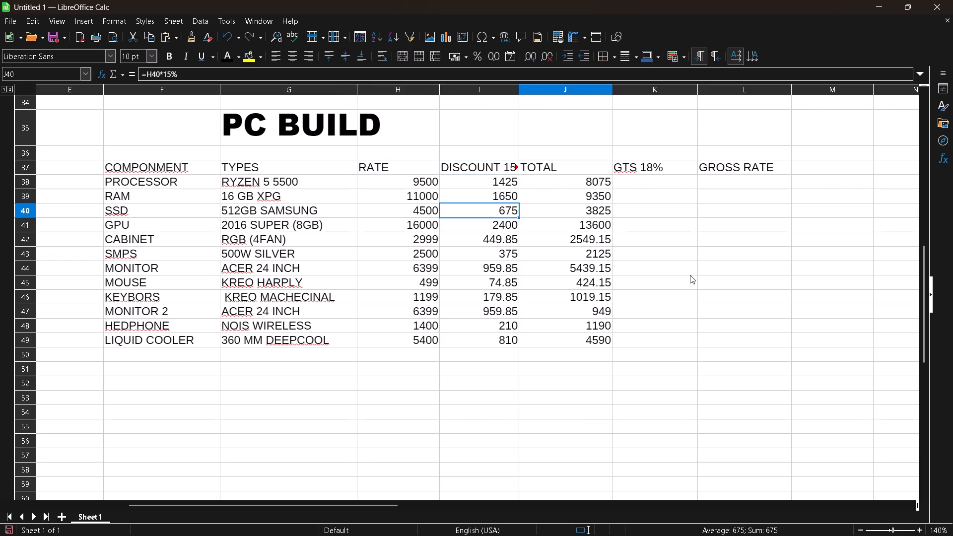
Calculate the processor's 18% GTS in cell K38 with the formula =J38*18%.
key(Up)
key(Right)
key(Up)
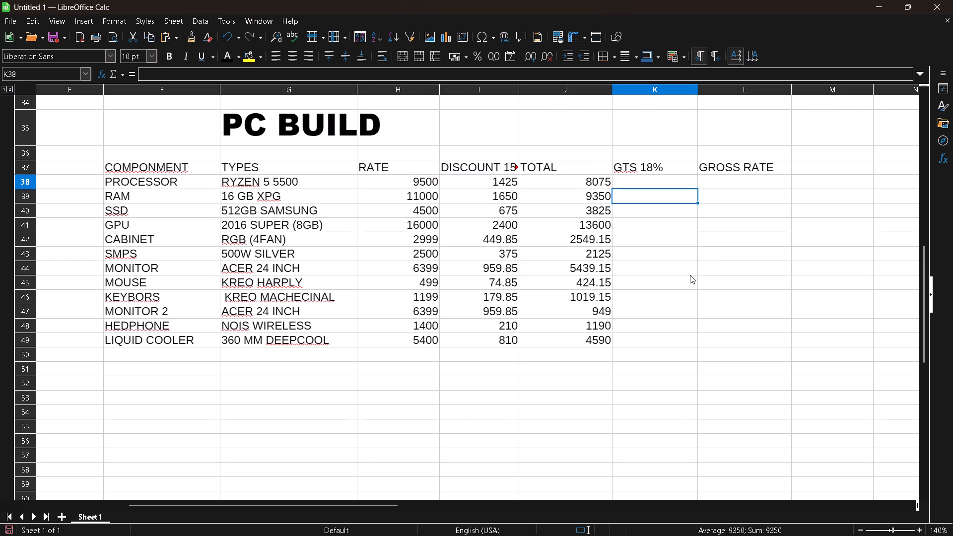
key(equal)
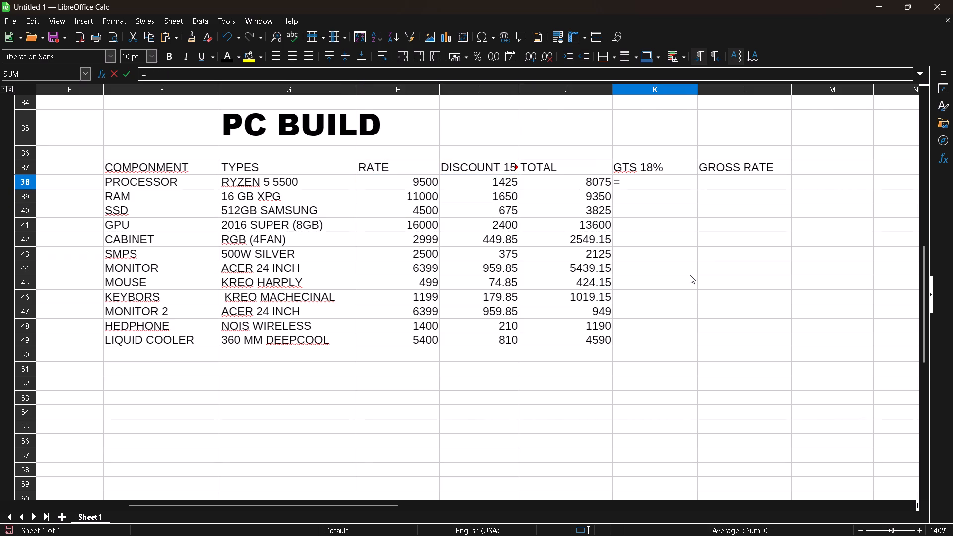
key(j)
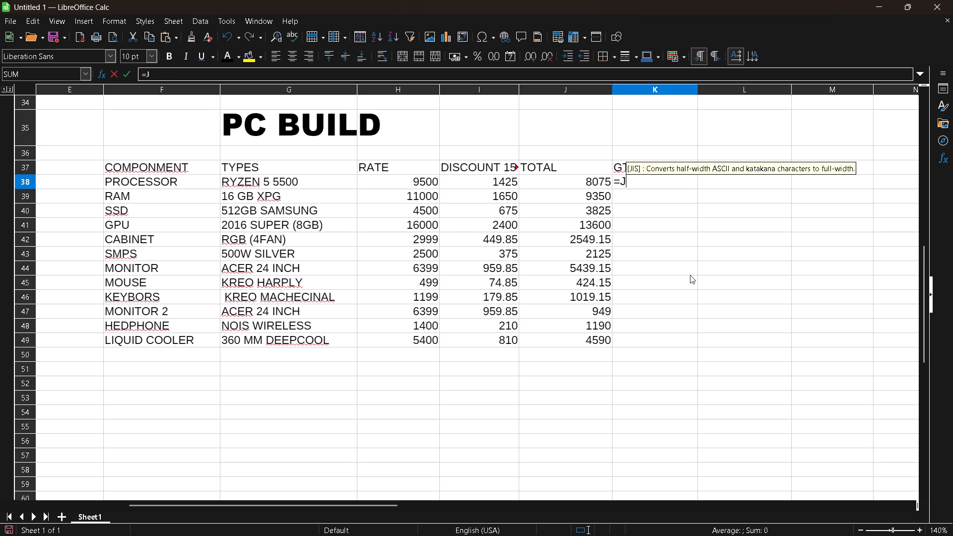
text(38)
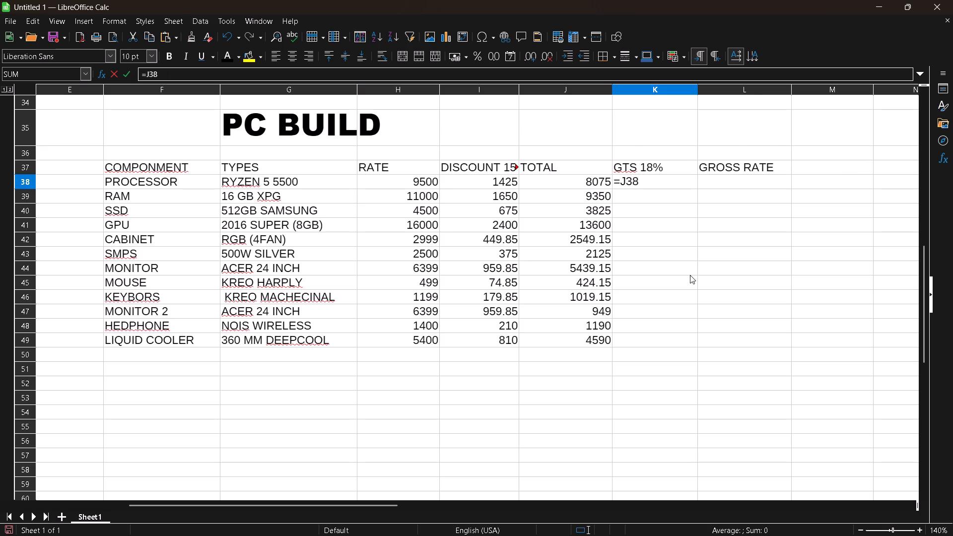
key(asterisk)
text(18)
key(shift+percent)
key(Return)
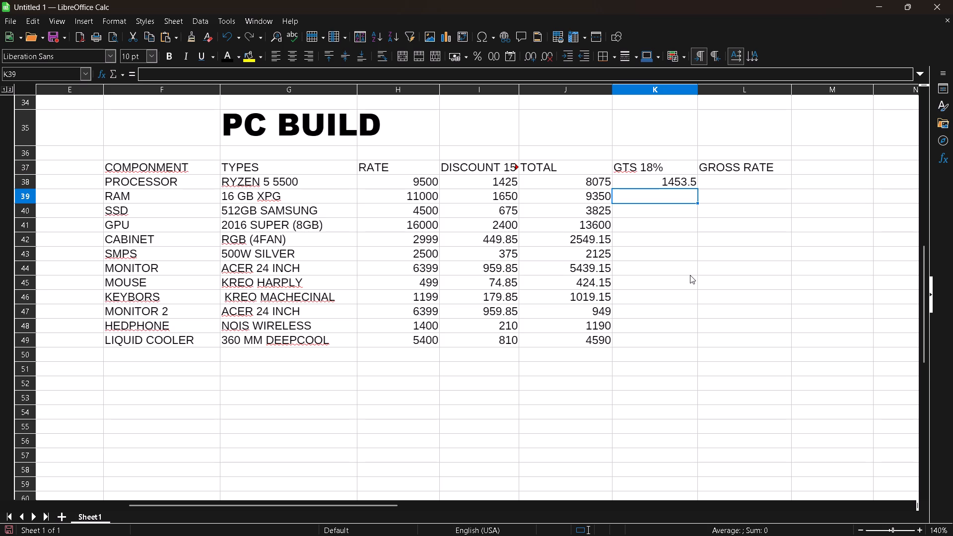
Calculate the RAM's 18% GTS in cell K39 with the formula =J39*18%.
key(equal)
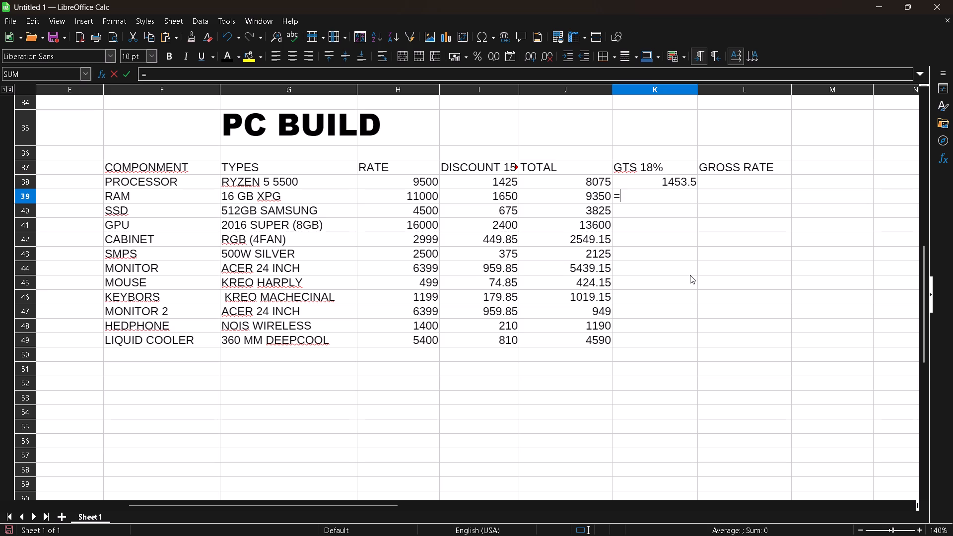
text(J39*)
text(165)
key(shift+BackSpace)
key(BackSpace)
key(8)
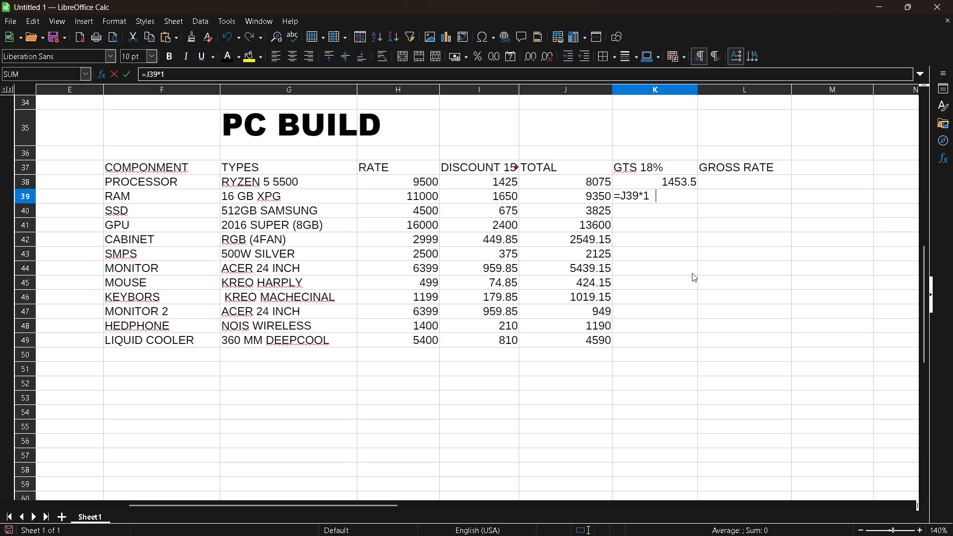
key(shift+percent)
key(Return)
Enter the formula =J40*15% as the SSD's GTS in cell K40.
key(equal)
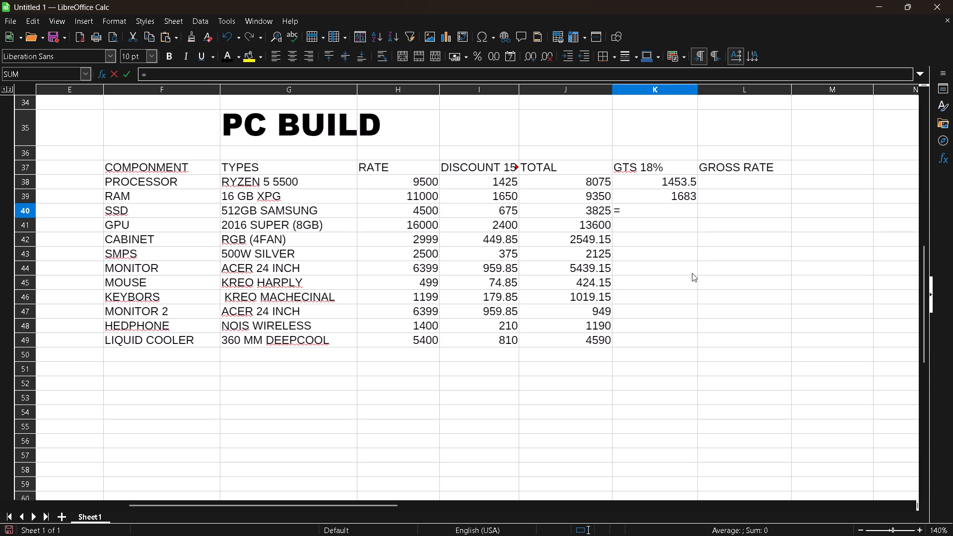
text(J40*)
text(15)
key(shift+percent)
key(Return)
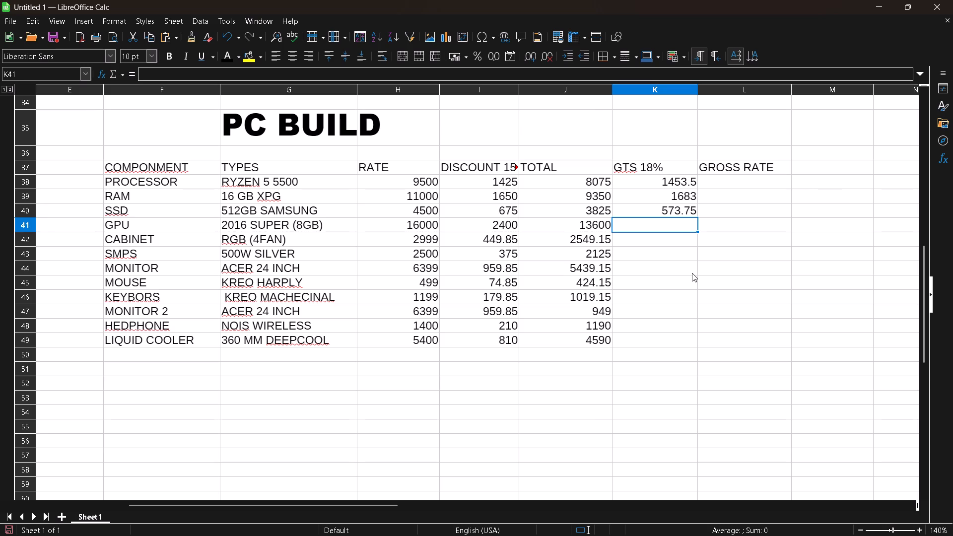
Calculate the GPU's 18% GTS in cell K41 with the formula =J41*18%.
key(equal)
key(j)
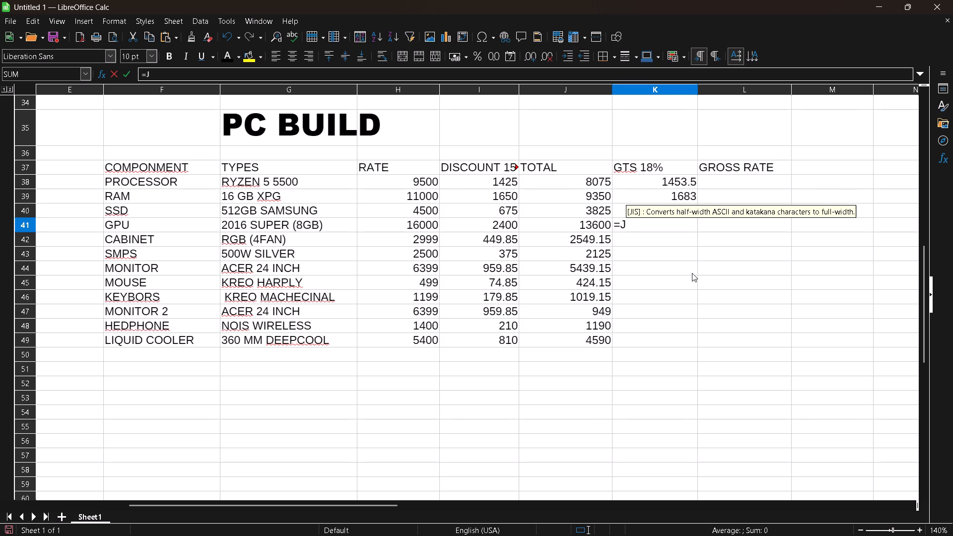
text(41*)
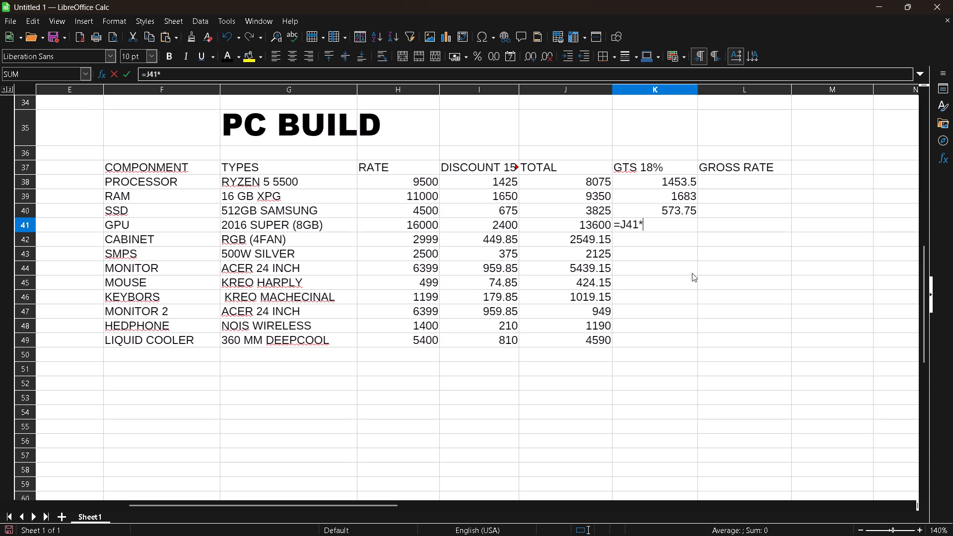
text(18)
key(shift+percent)
key(Return)
Calculate the cabinet's 18% GTS in cell K42 with the formula =J42*18%.
key(equal)
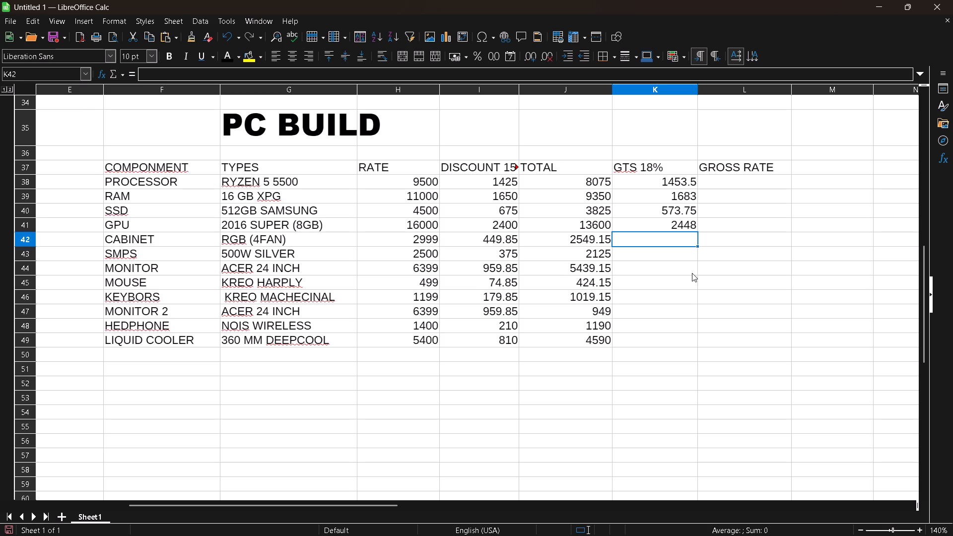
key(j)
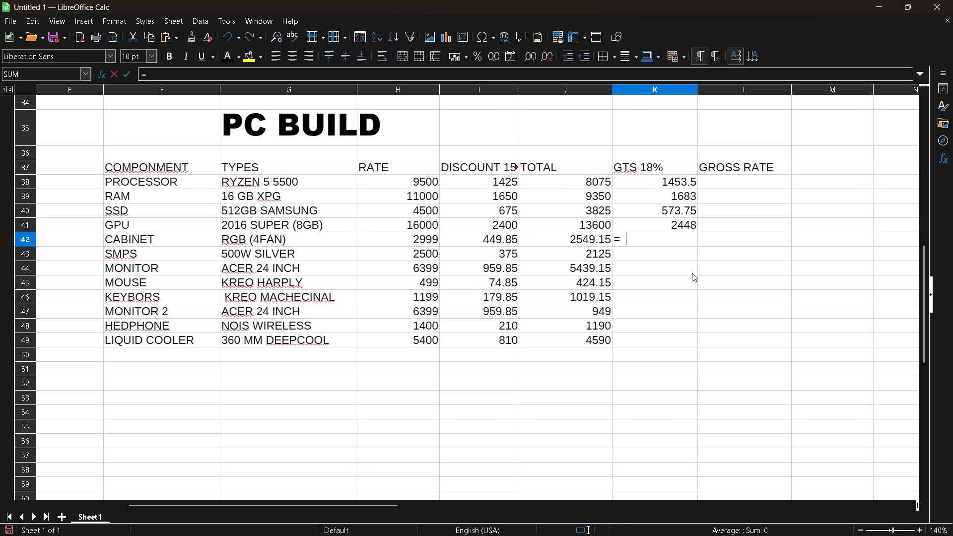
text(42*18)
key(shift+percent)
key(Return)
Enter the formula =J42*18% as the SMPS's GTS in cell K43.
key(equal)
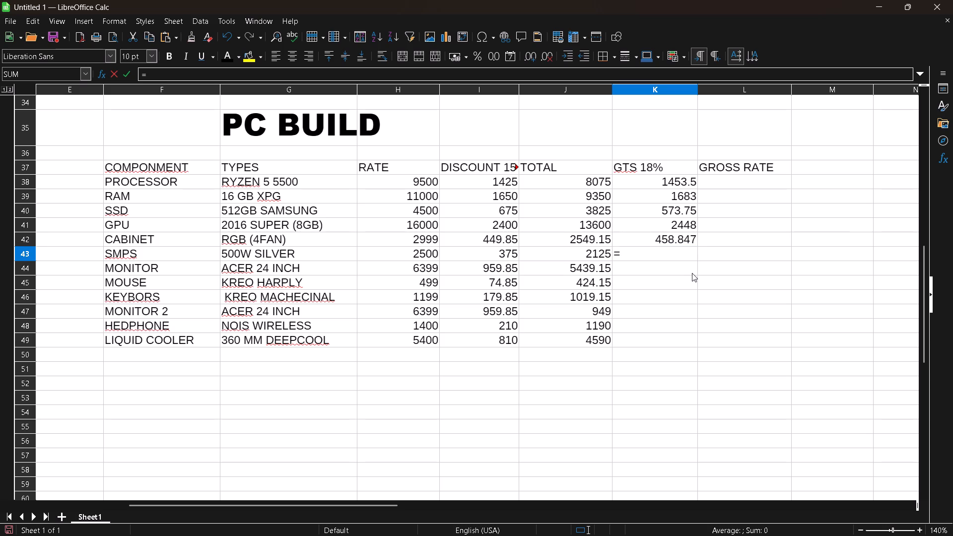
key(j)
text(42*18)
key(shift+percent)
key(Return)
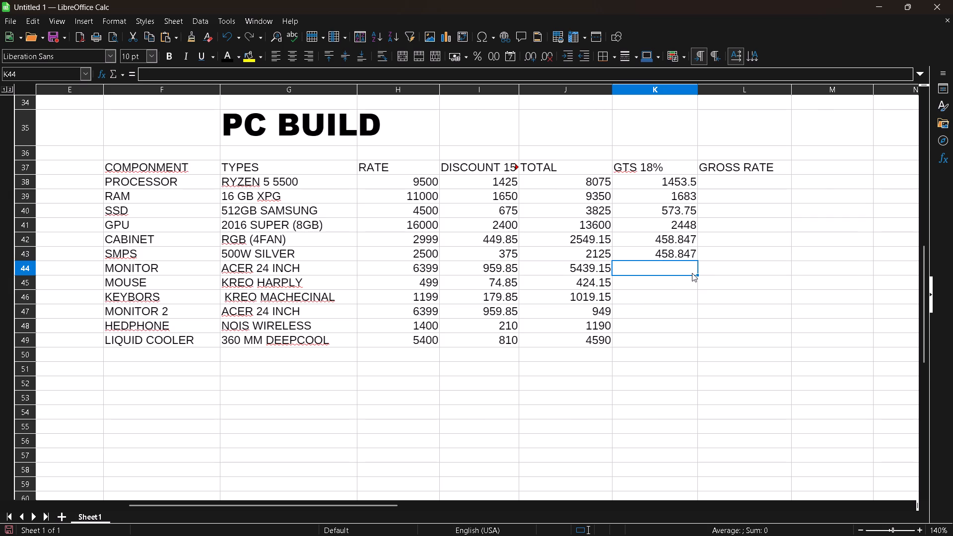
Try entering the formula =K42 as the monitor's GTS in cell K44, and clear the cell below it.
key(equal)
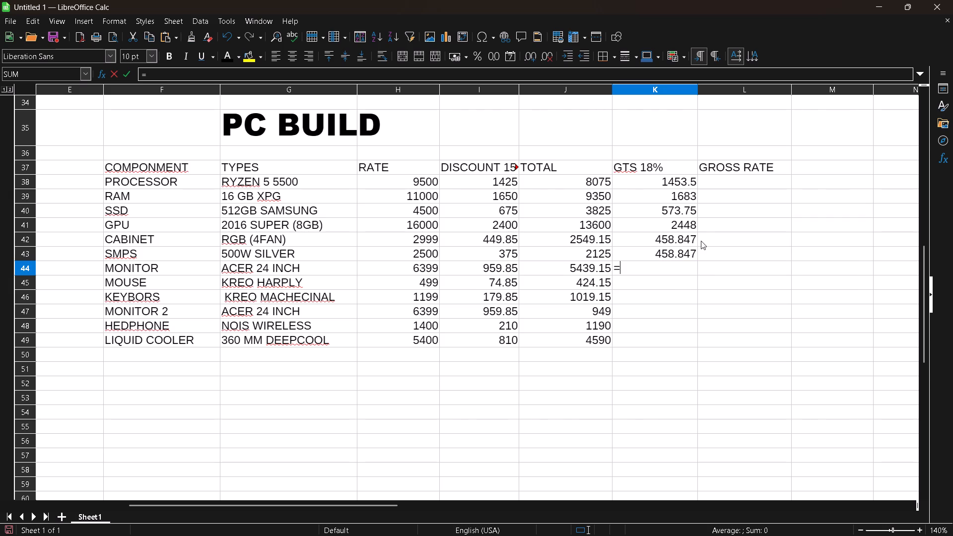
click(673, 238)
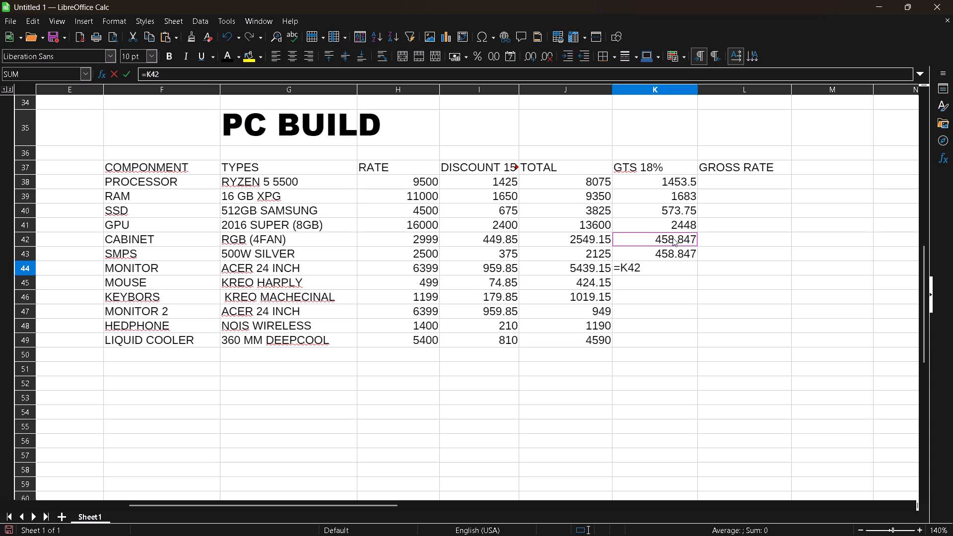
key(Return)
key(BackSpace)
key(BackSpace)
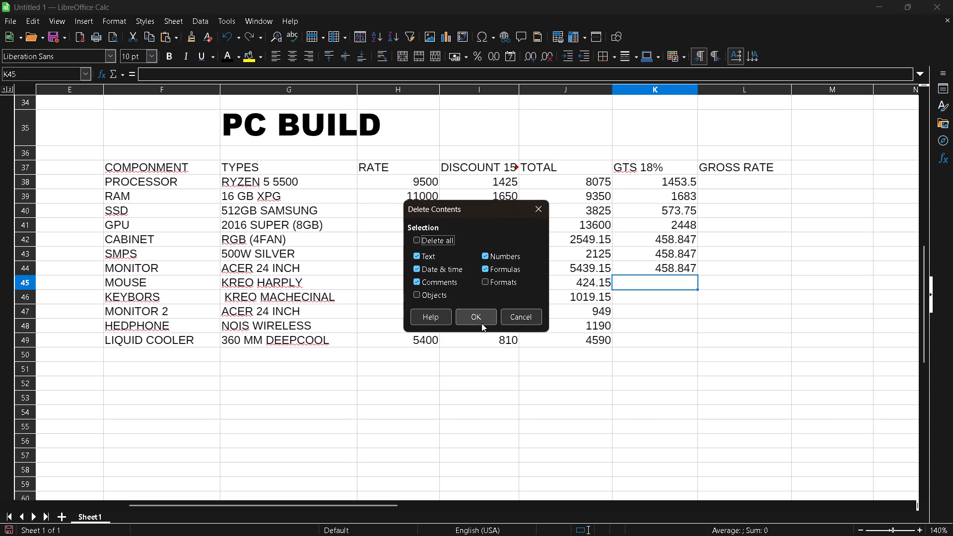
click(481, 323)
Check the formulas in cells K42 to K44, make K44 bold and delete its contents.
click(675, 262)
click(675, 245)
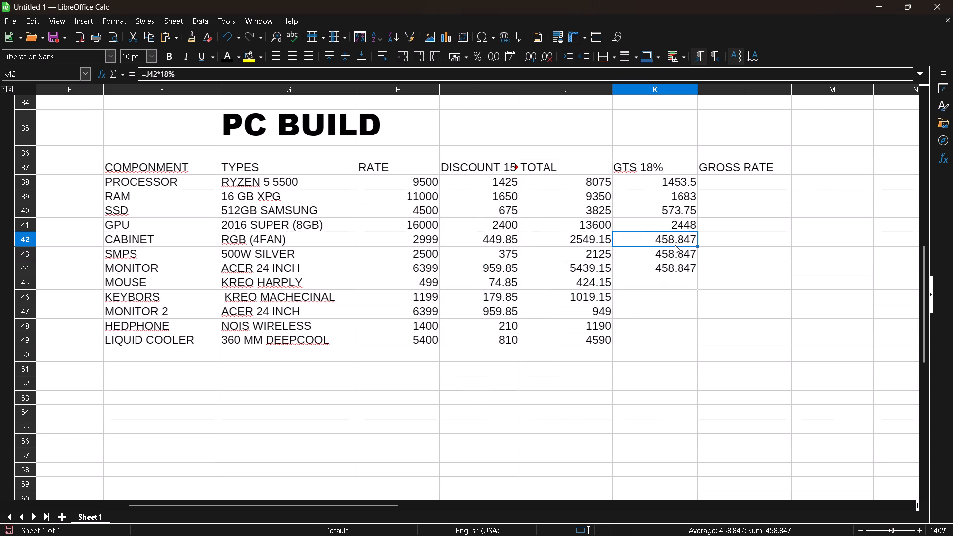
click(679, 258)
click(669, 272)
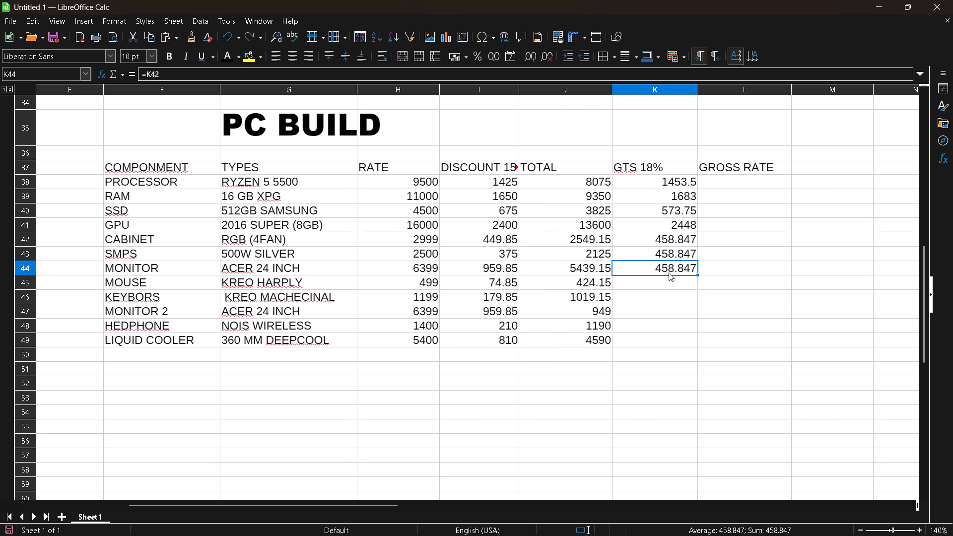
click(669, 258)
click(662, 260)
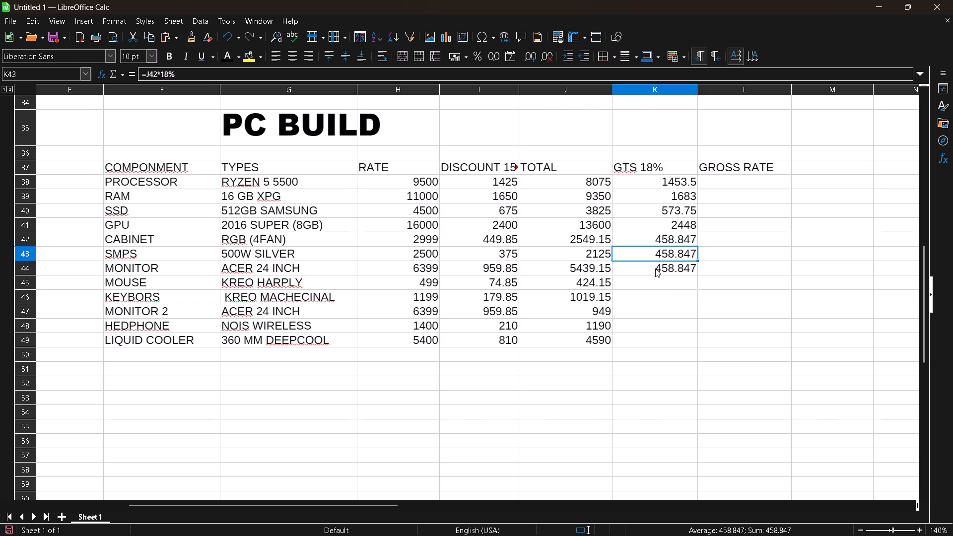
click(655, 268)
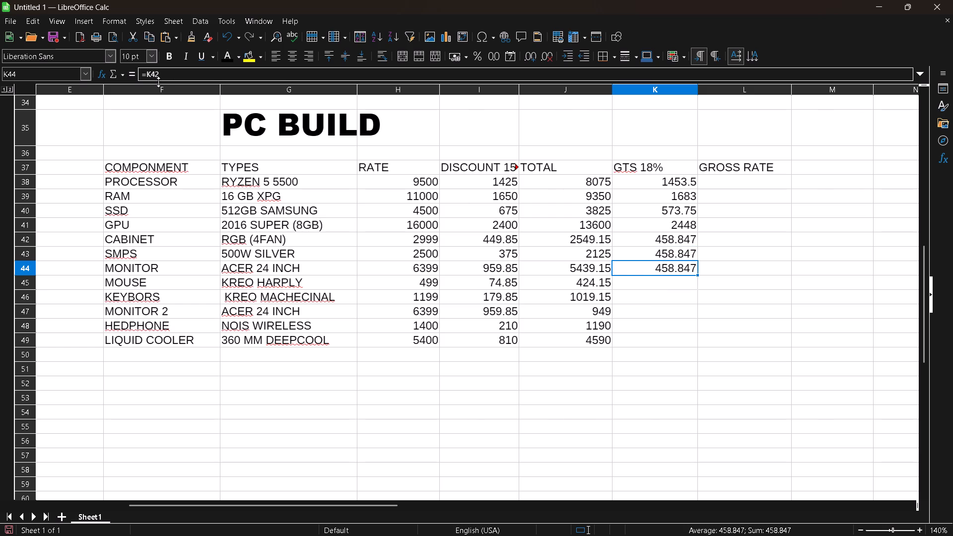
click(173, 65)
key(BackSpace)
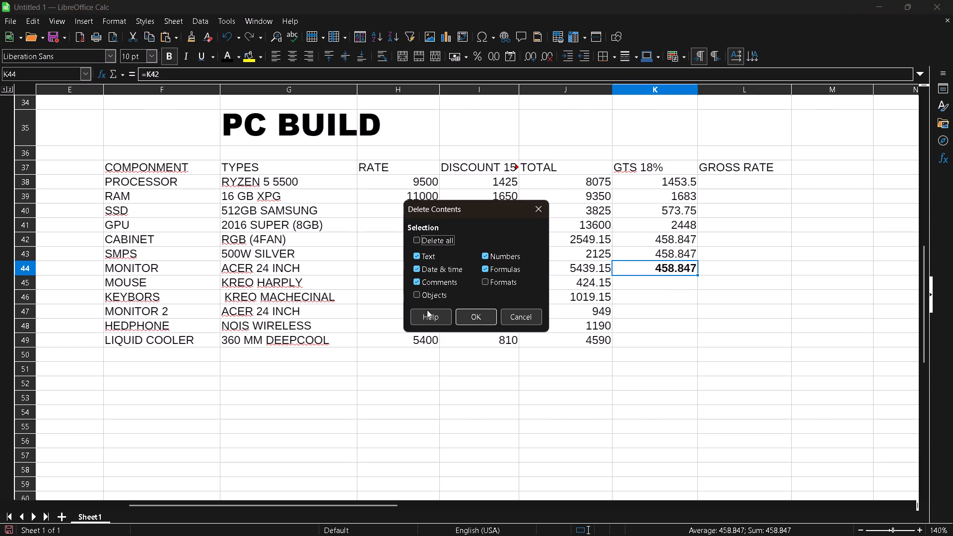
click(471, 308)
click(473, 310)
key(BackSpace)
click(479, 321)
Calculate the monitor's 18% GTS in cell K44 with the formula =J44*18%.
key(equal)
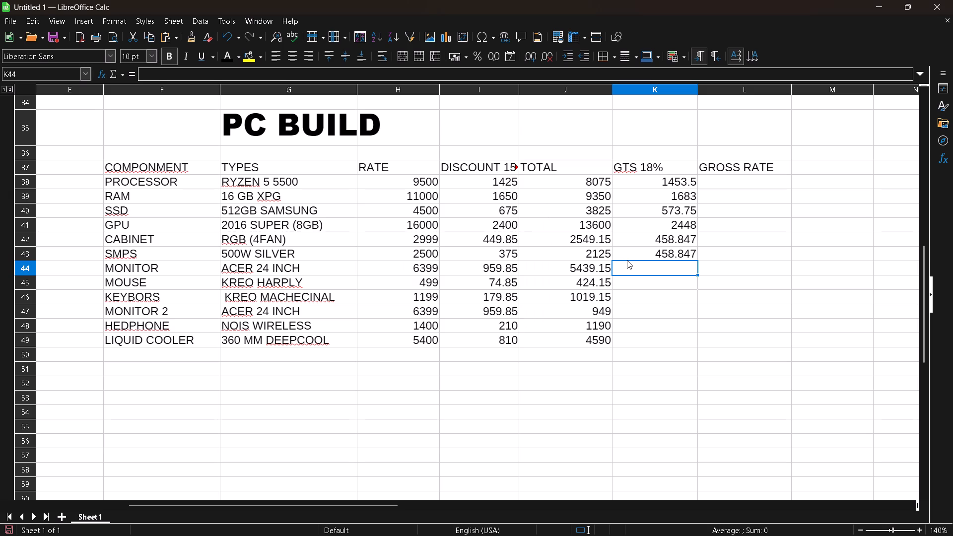
text(J44)
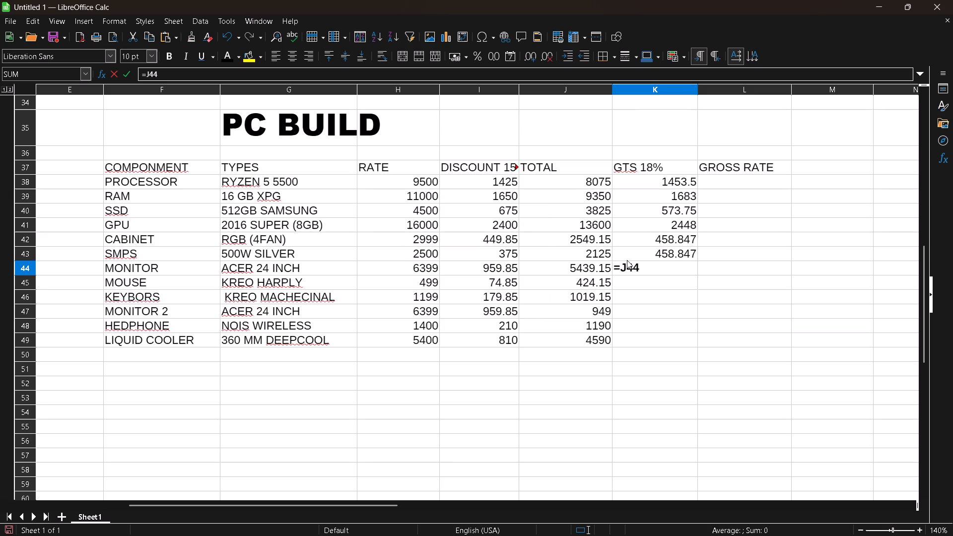
key(asterisk)
text(18)
key(shift+percent)
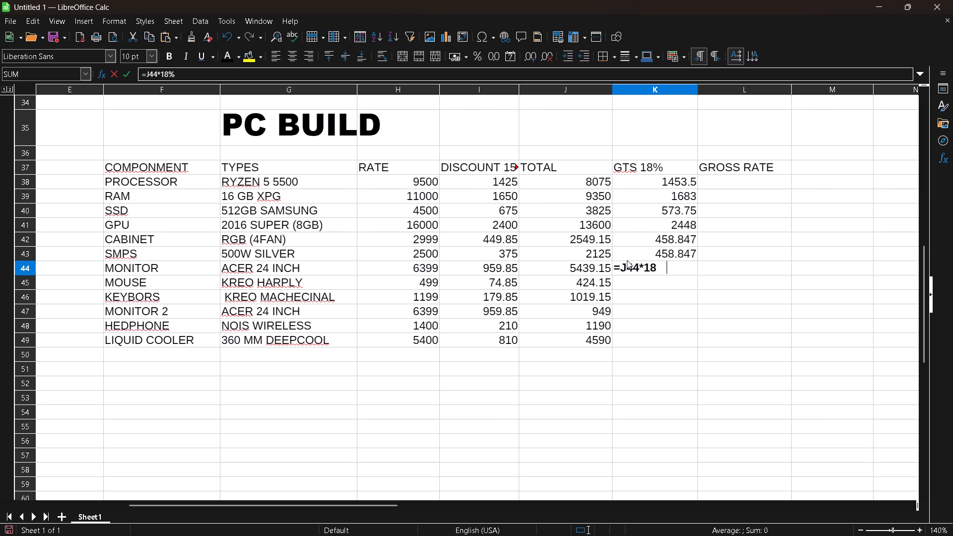
key(Return)
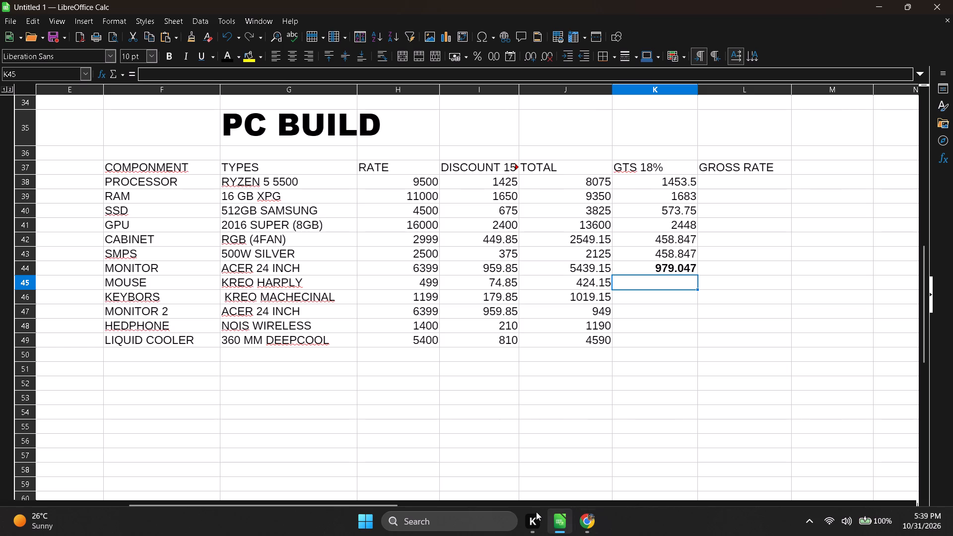